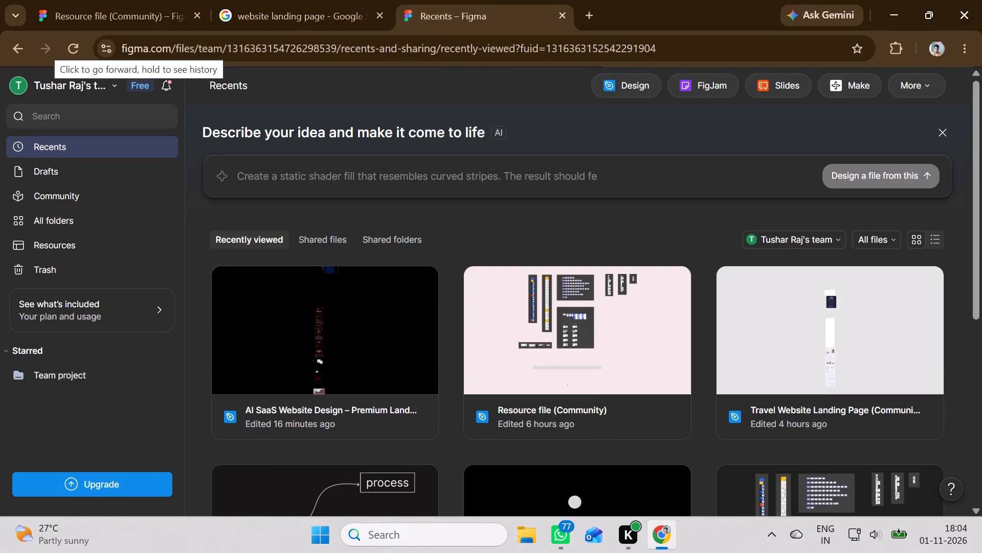
Go back to the "figma design" search results and open Dribbble's Figma designs page.
left_click(20, 43)
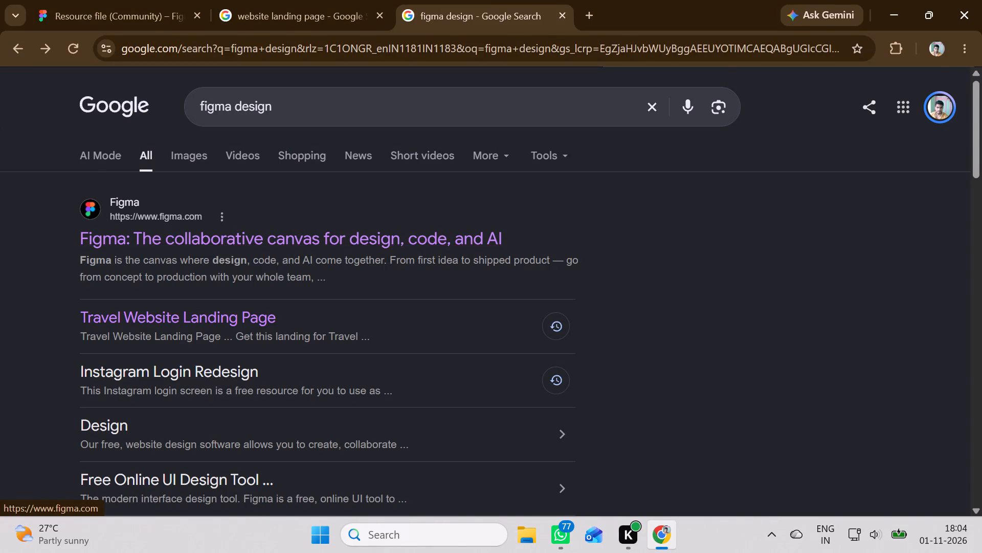
scroll(172, 260, "down", 5)
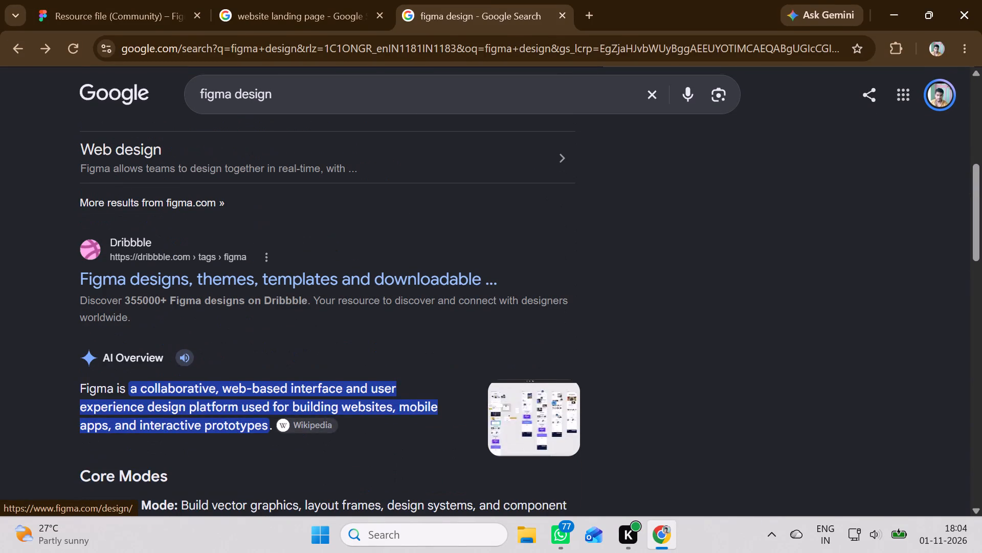
left_click(174, 270)
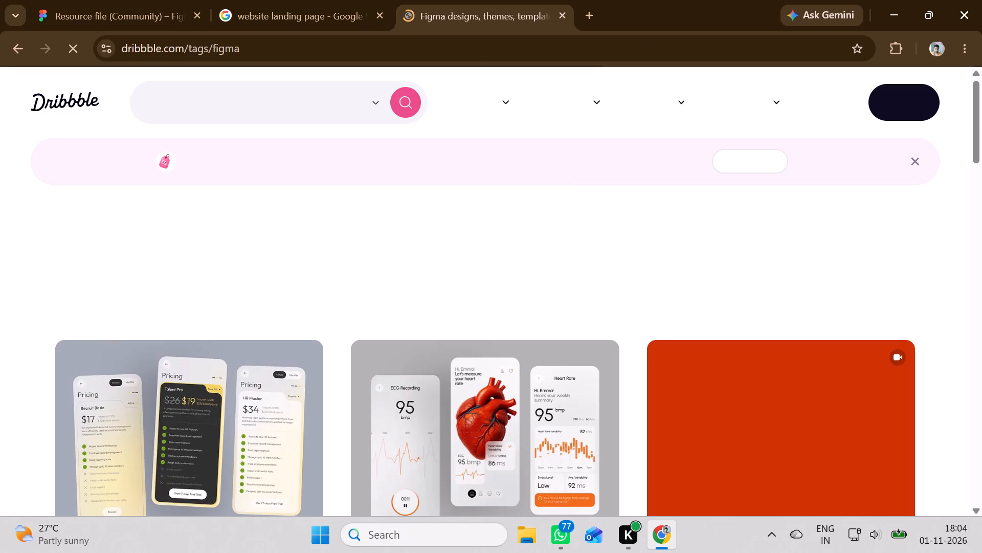
scroll(245, 268, "down", 3)
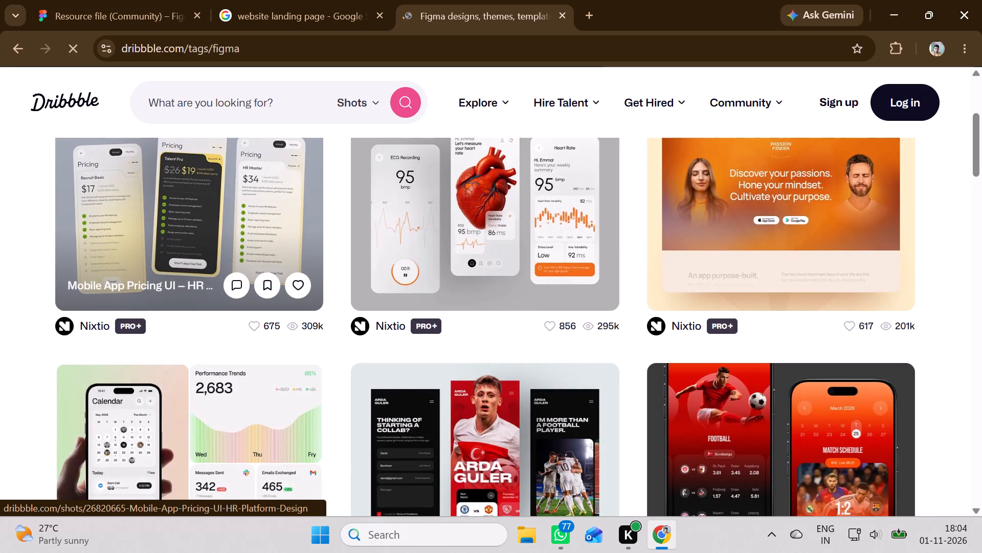
Open the Mobile App Pricing UI – HR Platform Design shot, examine it, and return to the Dribbble gallery.
left_click(121, 207)
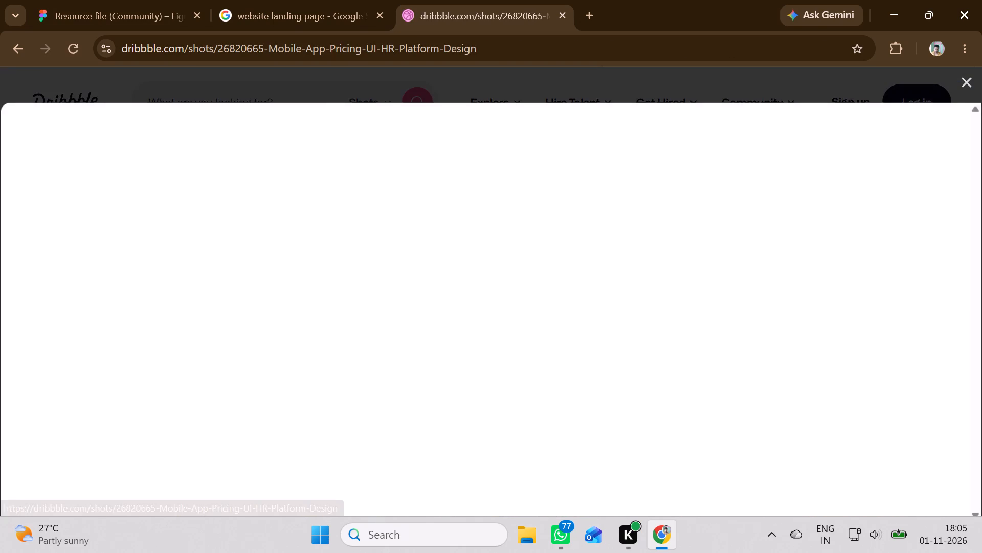
scroll(343, 307, "up", 1)
scroll(343, 307, "down", 5)
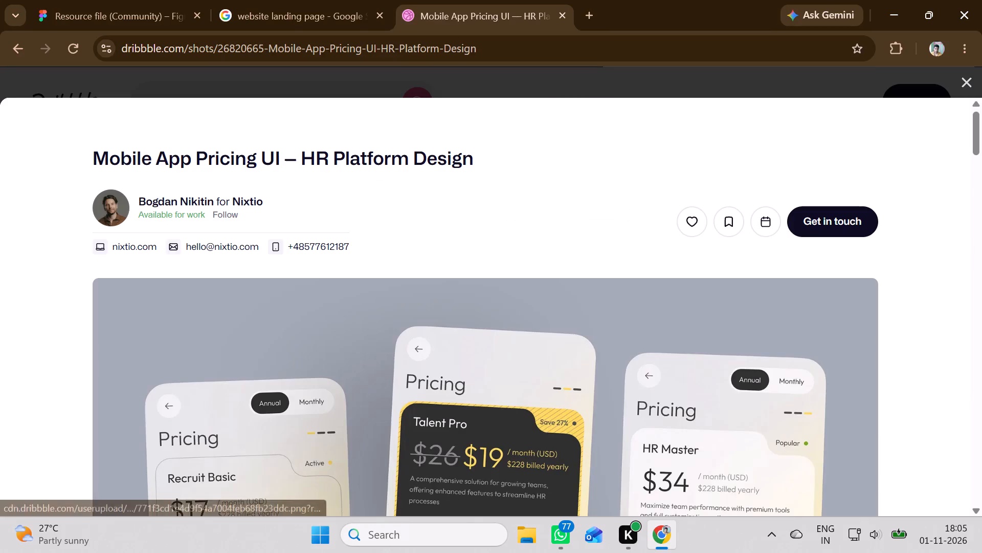
scroll(337, 300, "down", 3)
scroll(336, 299, "up", 3)
left_click(932, 104)
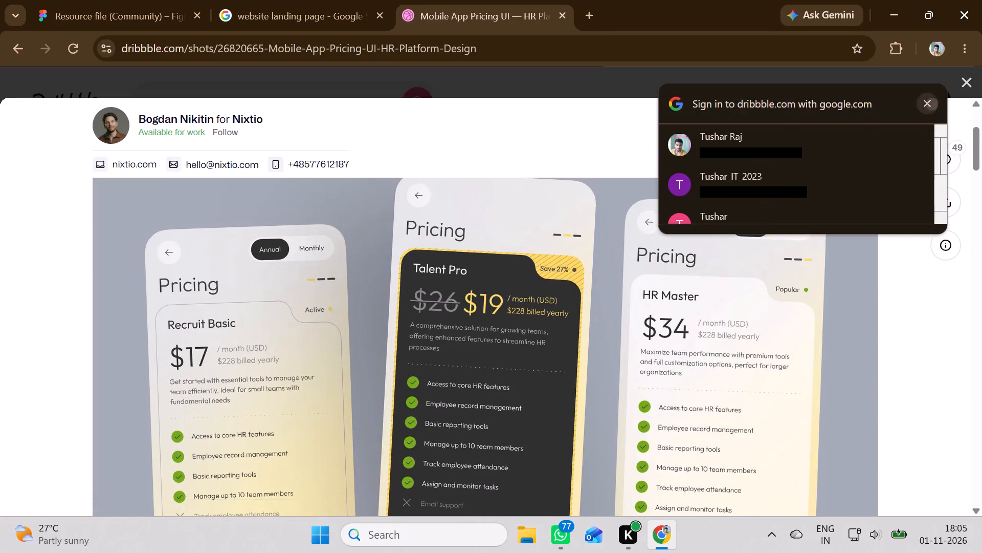
scroll(334, 329, "down", 1)
scroll(334, 329, "up", 1)
scroll(334, 329, "down", 1)
scroll(334, 329, "up", 2)
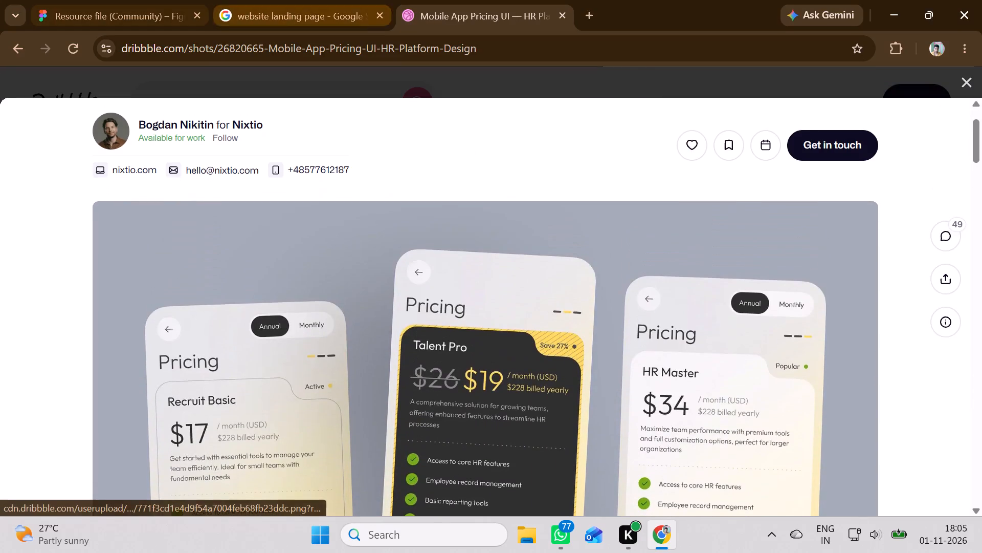
left_click(13, 53)
Switch to the Resource file (Community) and look over the vector figure and canvas on Page 4.
left_click(74, 4)
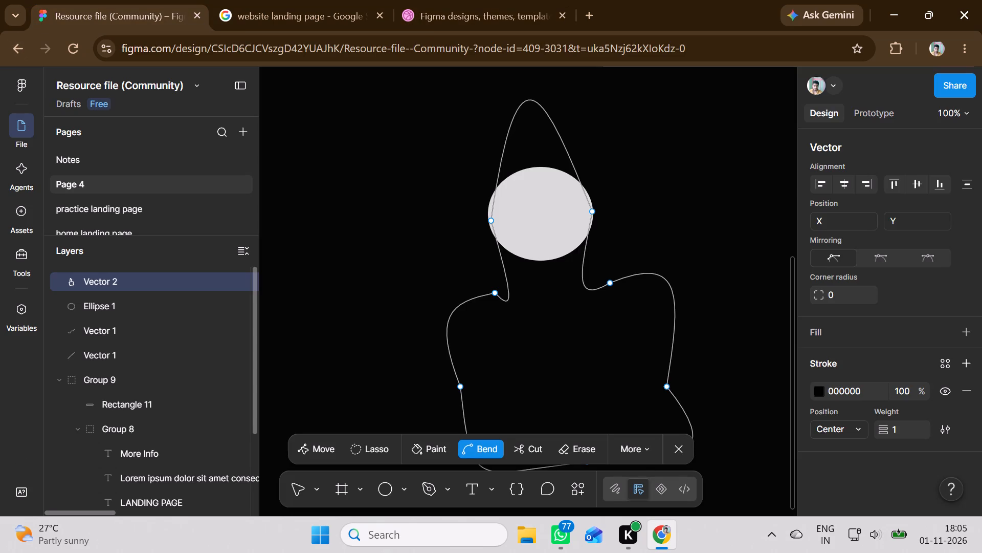
scroll(329, 327, "up", 3)
scroll(329, 327, "down", 4)
scroll(329, 327, "up", 2)
scroll(329, 327, "down", 3)
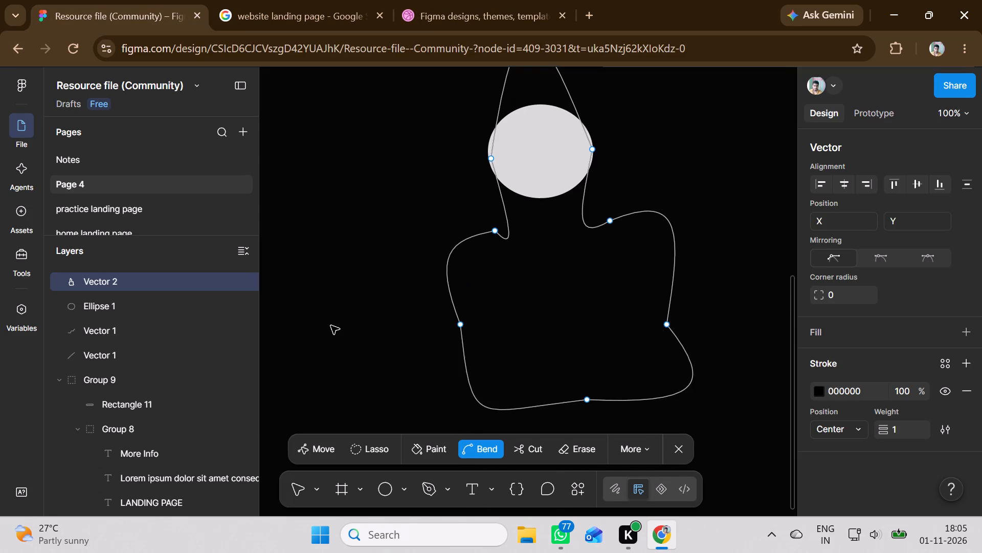
scroll(331, 326, "up", 16)
scroll(331, 326, "down", 1)
scroll(331, 326, "up", 2)
scroll(331, 326, "down", 1)
scroll(331, 326, "up", 16)
scroll(331, 326, "down", 1)
scroll(331, 326, "up", 1)
scroll(331, 326, "down", 1)
scroll(331, 326, "up", 13)
scroll(331, 326, "down", 1)
scroll(331, 326, "up", 3)
scroll(331, 326, "down", 1)
scroll(331, 326, "up", 11)
scroll(331, 326, "down", 1)
scroll(331, 326, "up", 9)
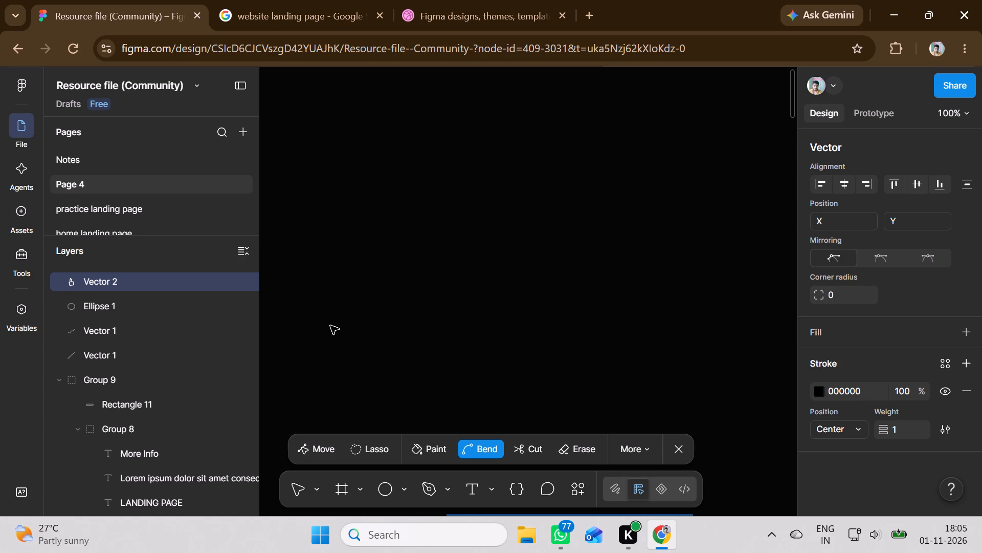
scroll(330, 326, "up", 2)
scroll(330, 326, "down", 1)
scroll(330, 326, "up", 18)
Return to the drafts and open the AI SaaS Website Design – Premium Landing Page file.
left_click(16, 93)
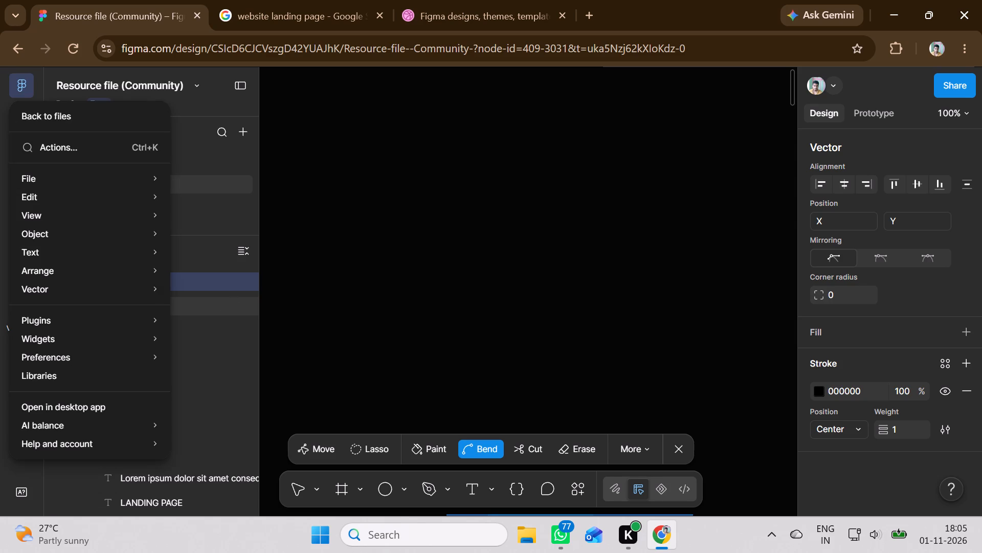
left_click(53, 116)
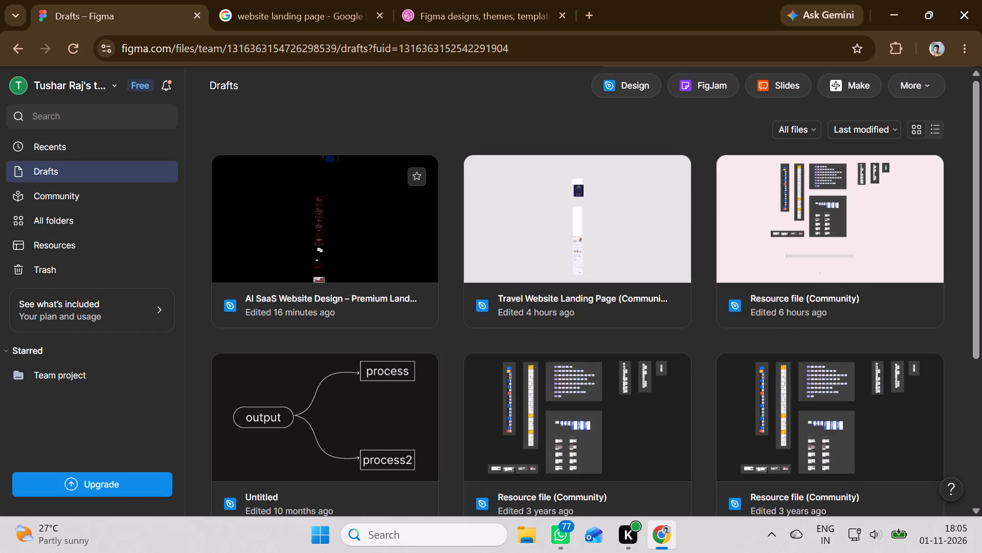
triple_click(229, 230)
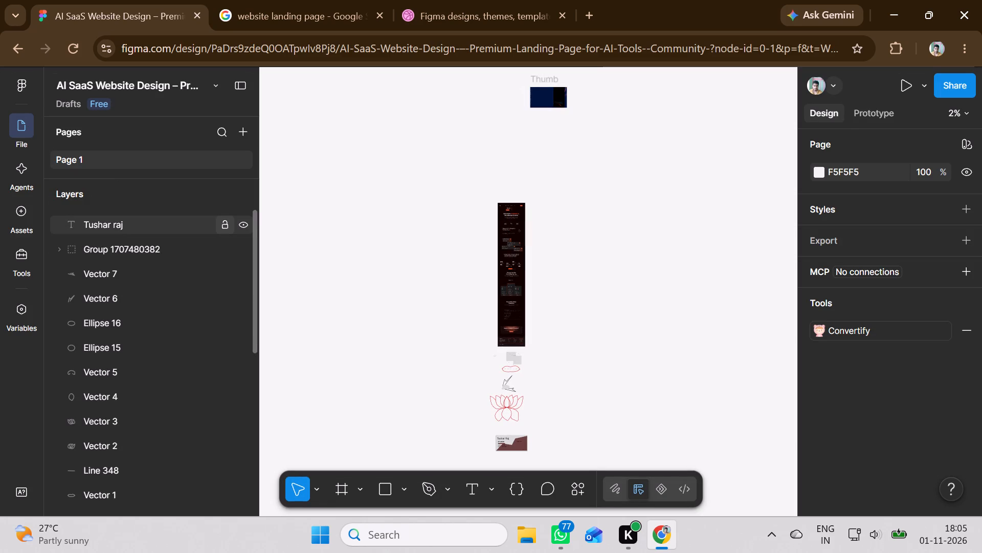
Delete the business card group beneath the red lotus drawing on Page 1.
scroll(616, 312, "down", 6)
scroll(532, 281, "up", 3)
left_click(503, 151)
scroll(503, 151, "up", 2)
scroll(503, 151, "down", 1)
scroll(503, 151, "up", 1)
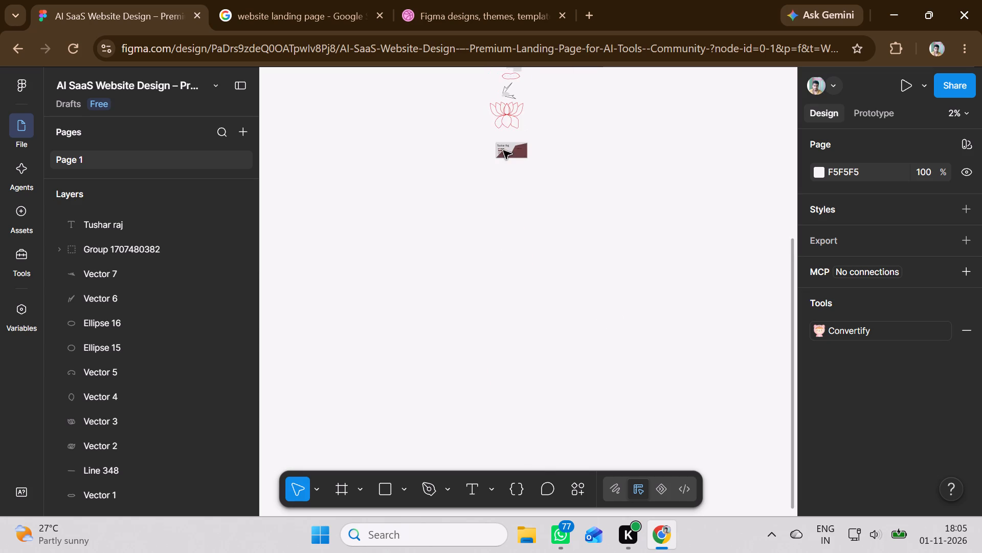
scroll(510, 169, "up", 5)
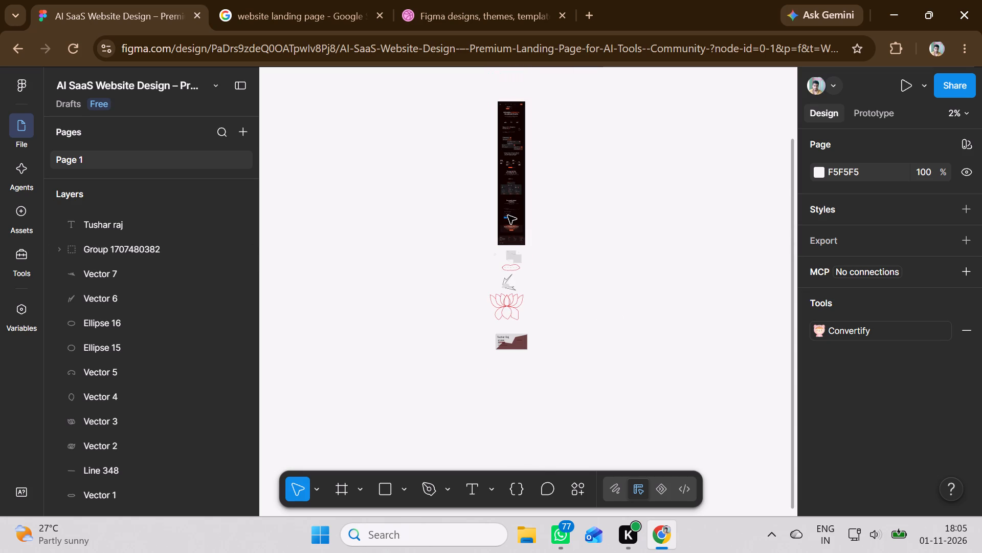
key("ctrl+equal")
key("ctrl+equal")
key("ctrl+equal")
key("ctrl+minus")
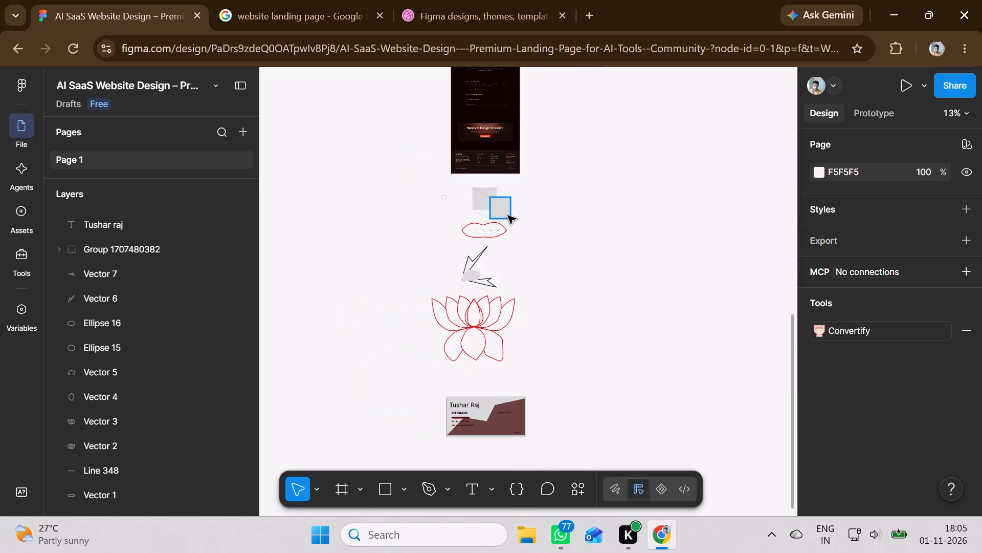
left_click(482, 424)
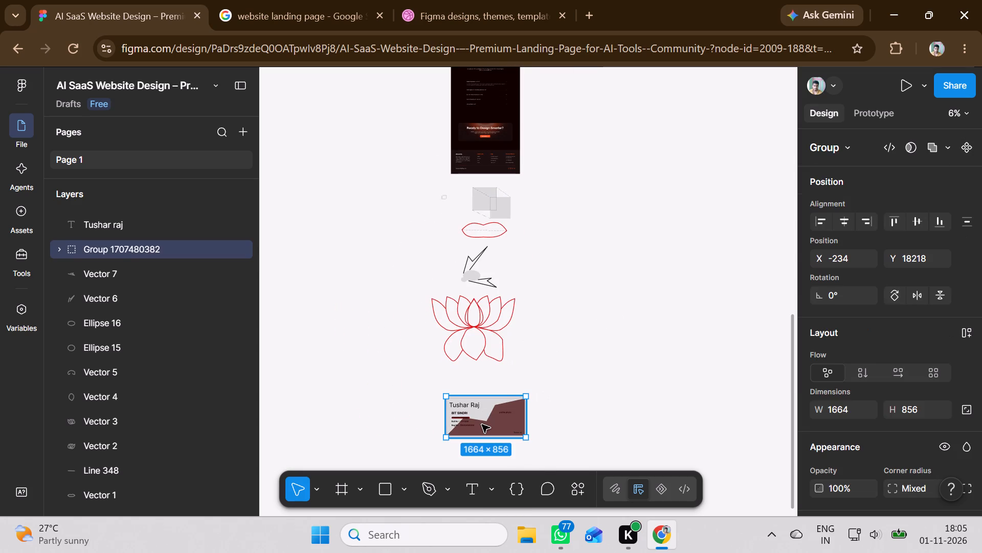
right_click(496, 413)
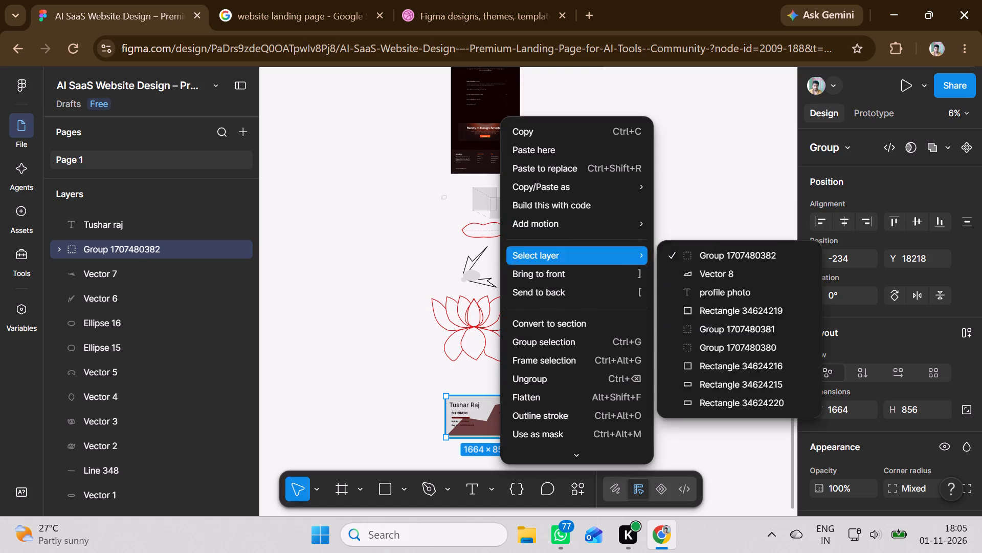
left_click(718, 292)
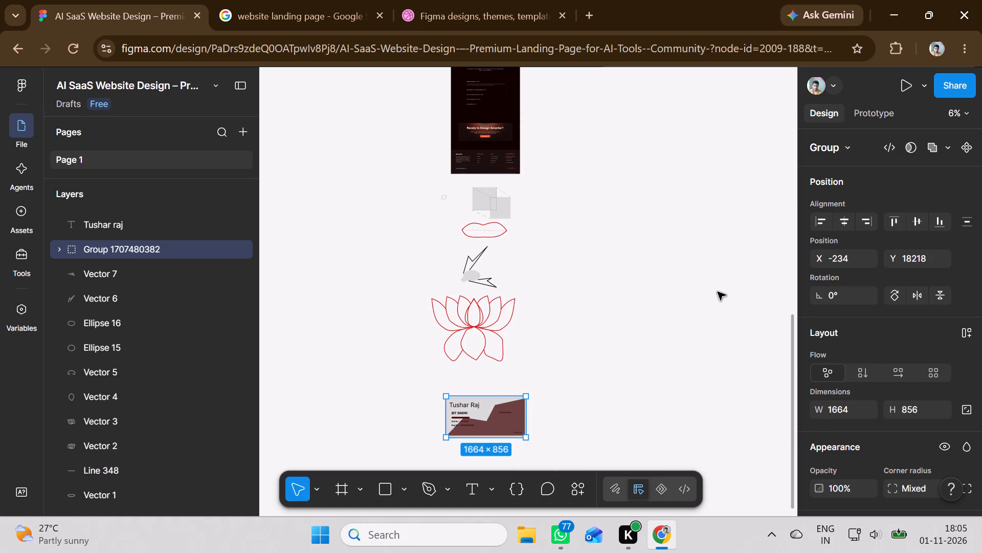
key("Delete")
Look over the canvas from the dark landing page up to the Thumb frame and the empty area above it.
scroll(494, 210, "up", 6)
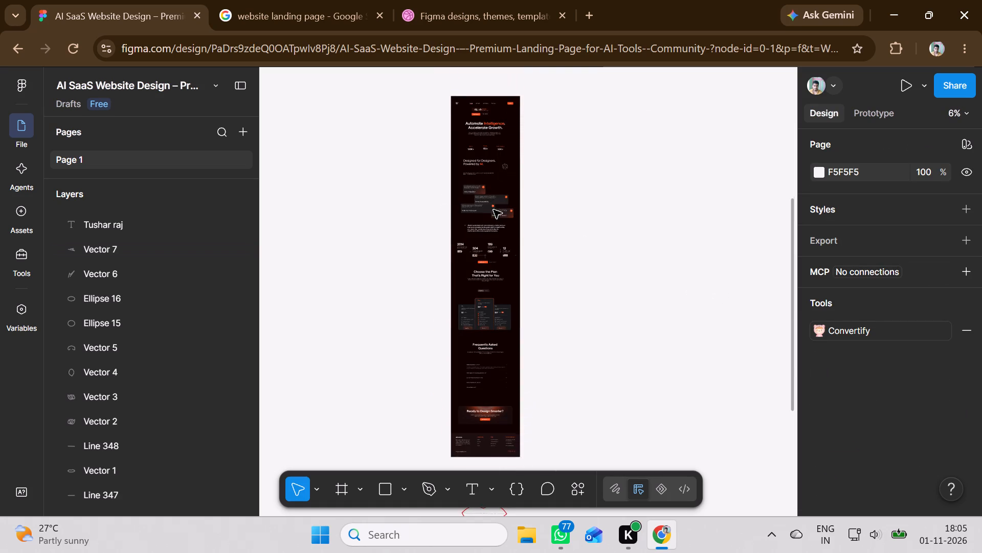
scroll(494, 210, "up", 1)
scroll(494, 210, "down", 1)
scroll(494, 210, "up", 14)
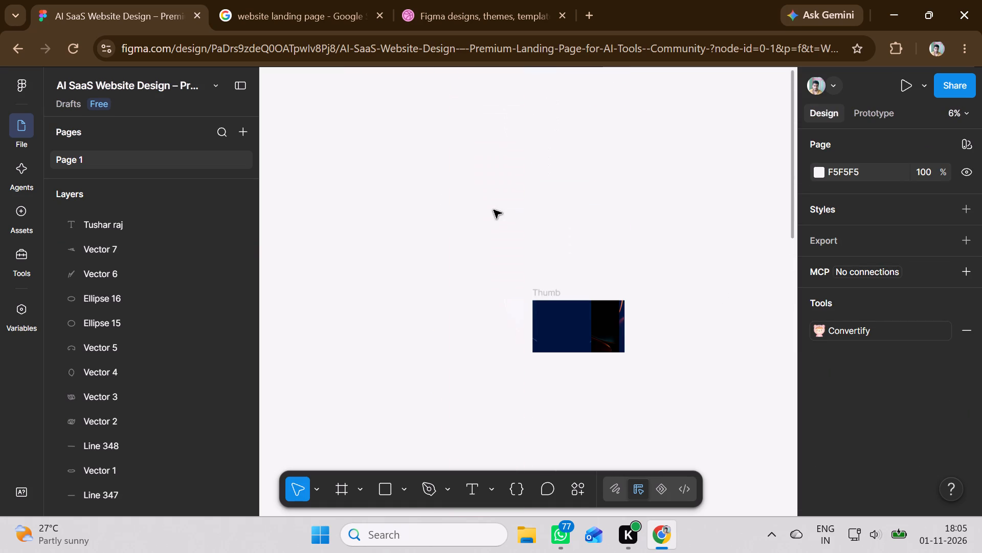
scroll(560, 299, "up", 14)
scroll(560, 299, "down", 1)
scroll(560, 299, "up", 3)
scroll(560, 299, "down", 2)
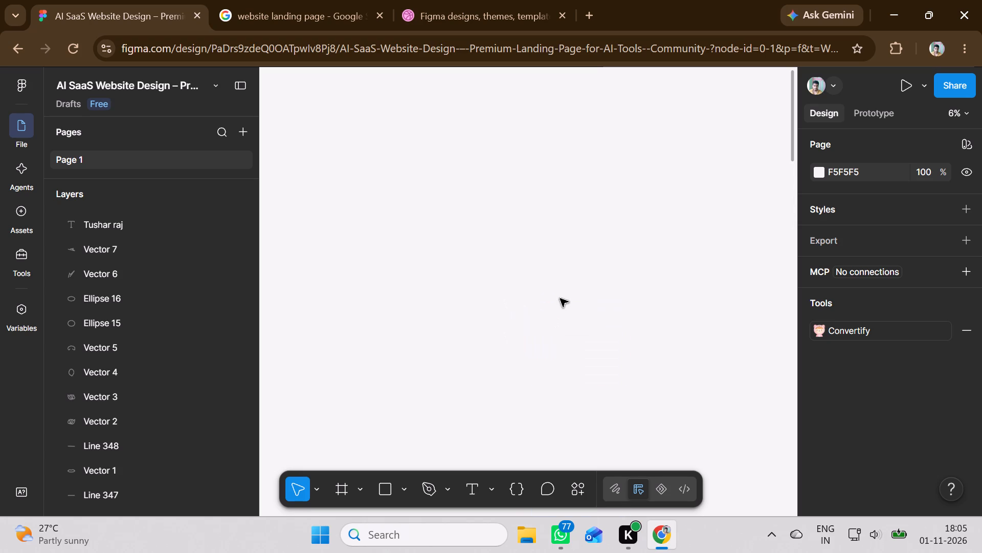
scroll(560, 299, "up", 1)
scroll(560, 299, "down", 5)
scroll(559, 295, "up", 1)
scroll(559, 295, "down", 4)
scroll(557, 294, "up", 1)
scroll(557, 294, "down", 13)
scroll(557, 294, "up", 1)
scroll(557, 294, "down", 5)
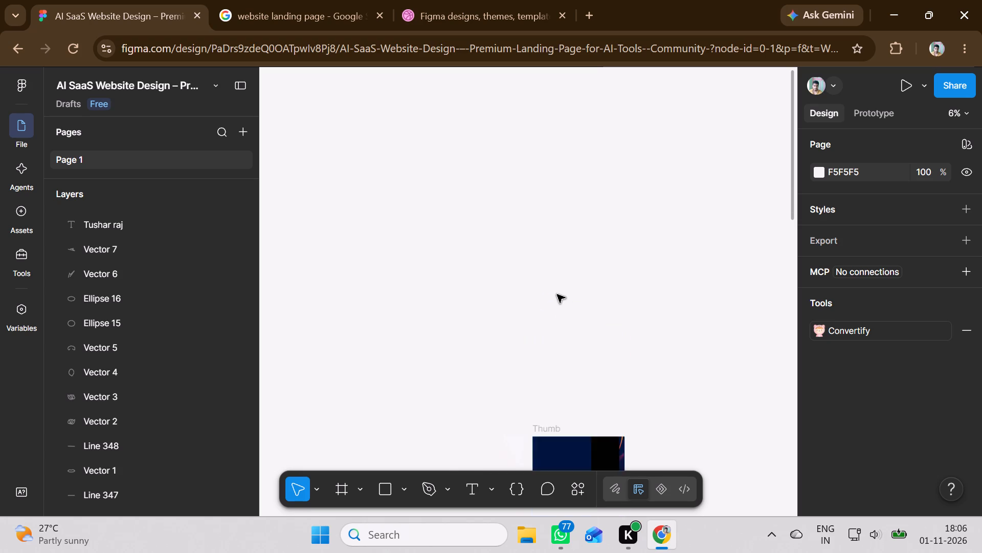
scroll(557, 294, "down", 12)
Move the dark landing page group horizontally to about X -236.
left_click(465, 156)
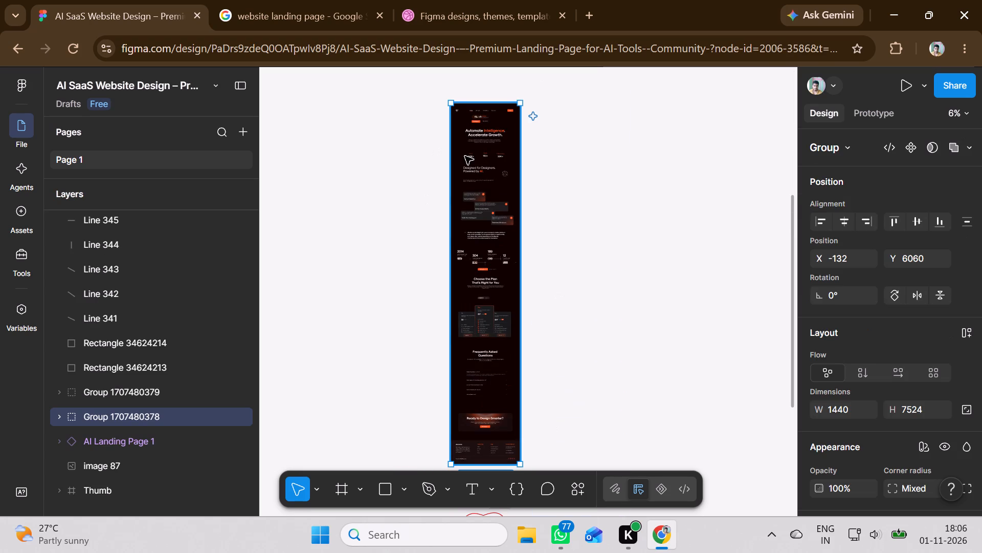
scroll(465, 156, "up", 1)
key("ctrl+equal")
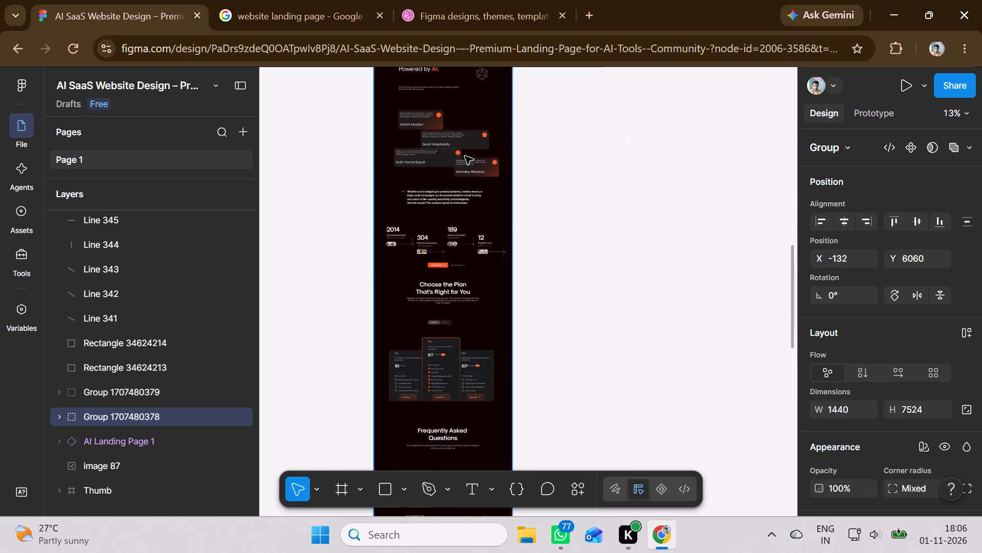
key("ctrl+equal")
left_click_drag(540, 509, 466, 501)
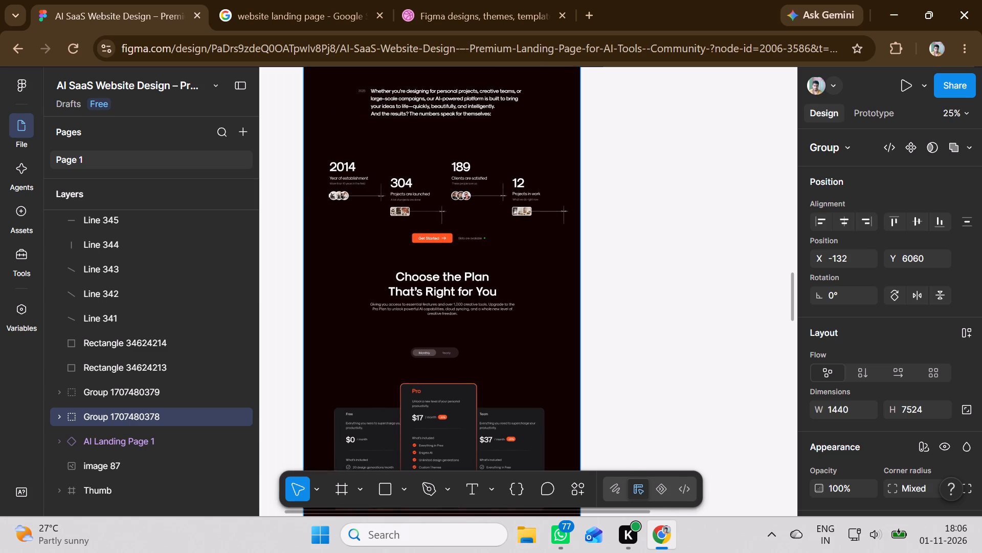
left_click_drag(466, 501, 369, 495)
left_click_drag(448, 509, 472, 513)
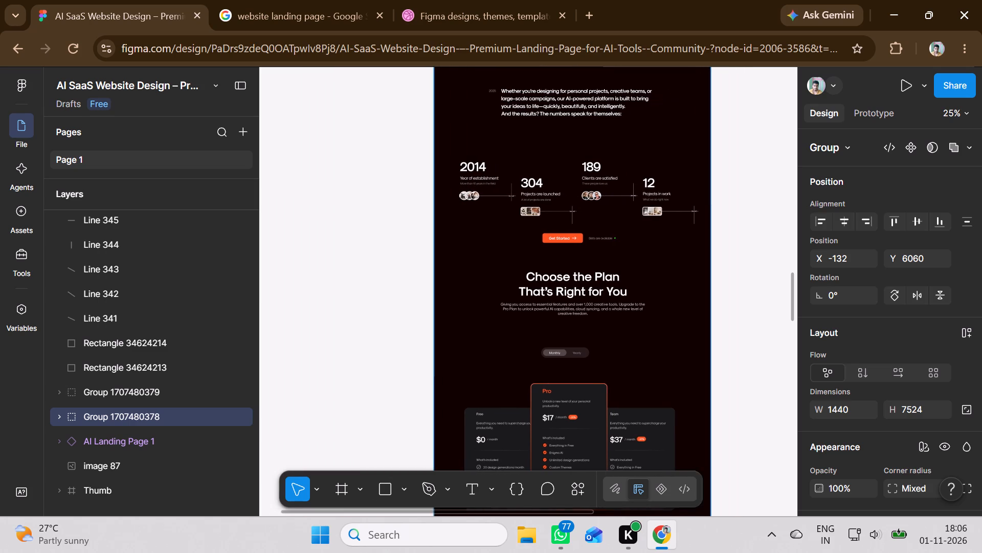
left_click_drag(472, 513, 482, 514)
scroll(607, 331, "up", 14)
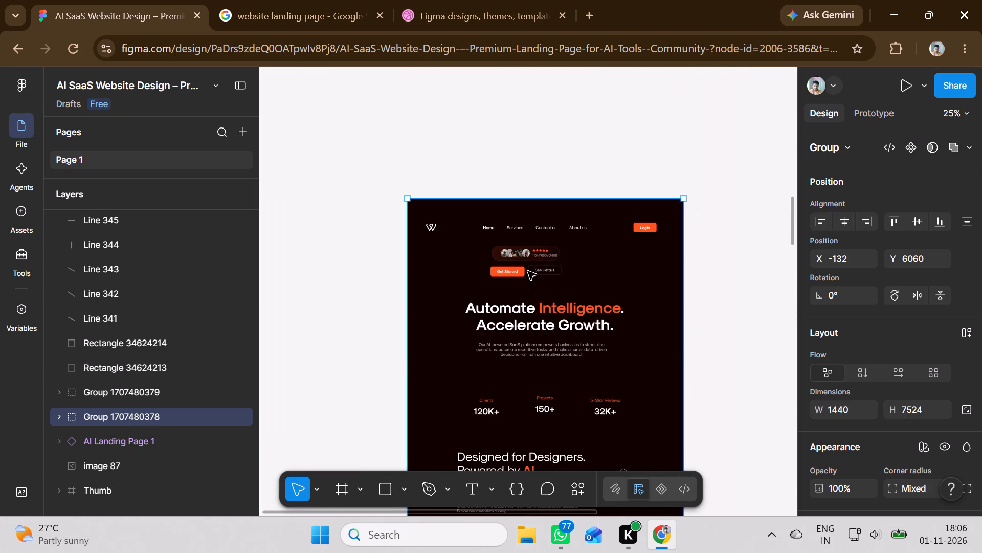
key("ctrl+equal")
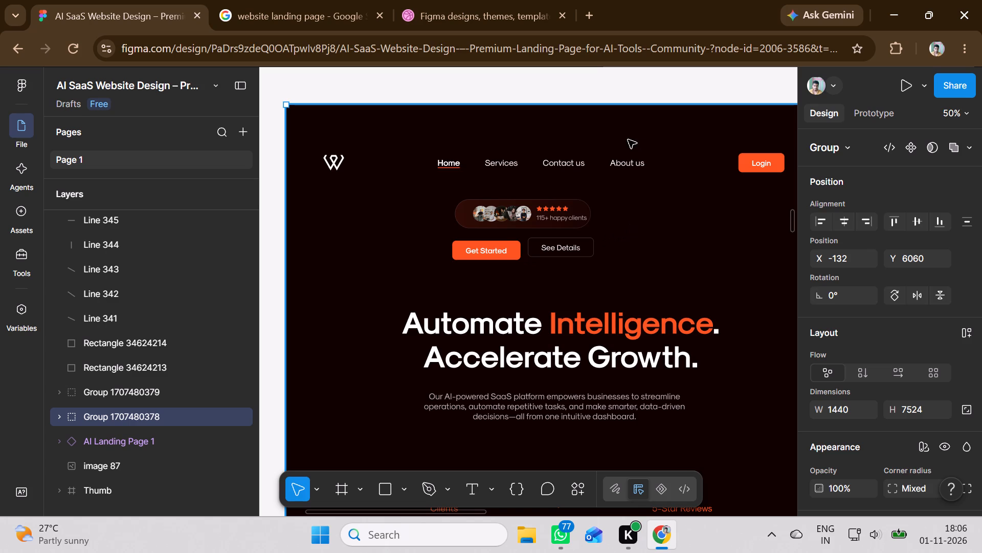
left_click_drag(645, 115, 605, 116)
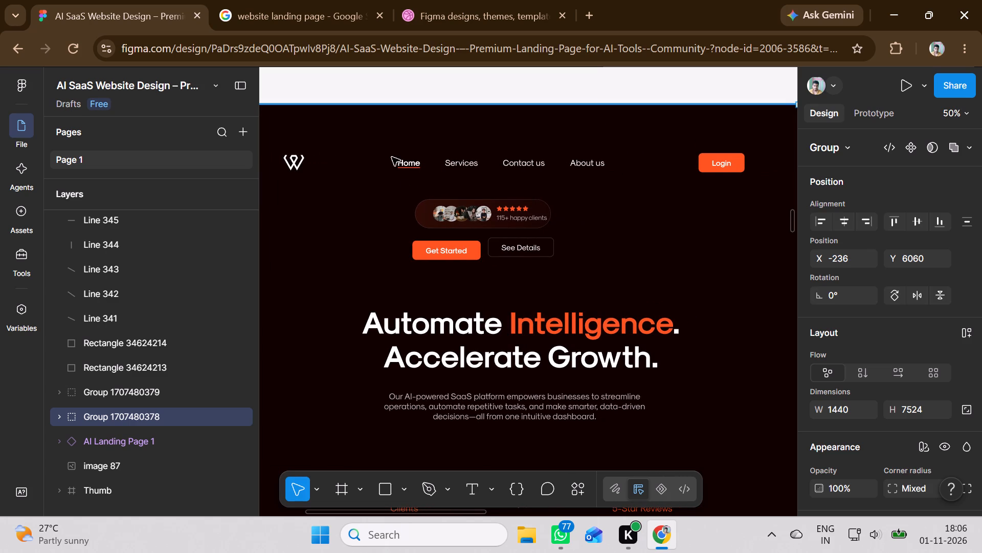
Select the Navigation frame in the header of the dark landing page.
left_click(403, 168)
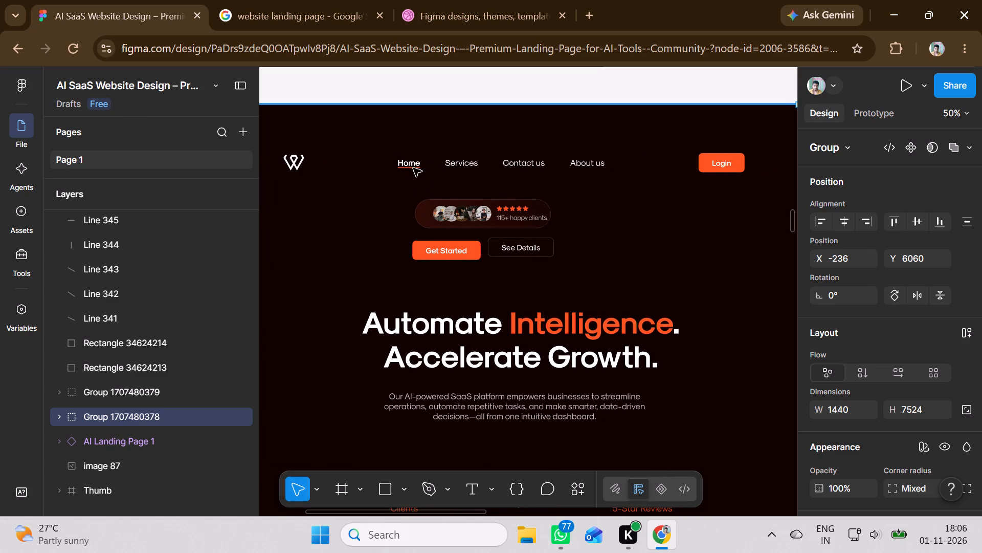
left_click(413, 168)
double_click(413, 168)
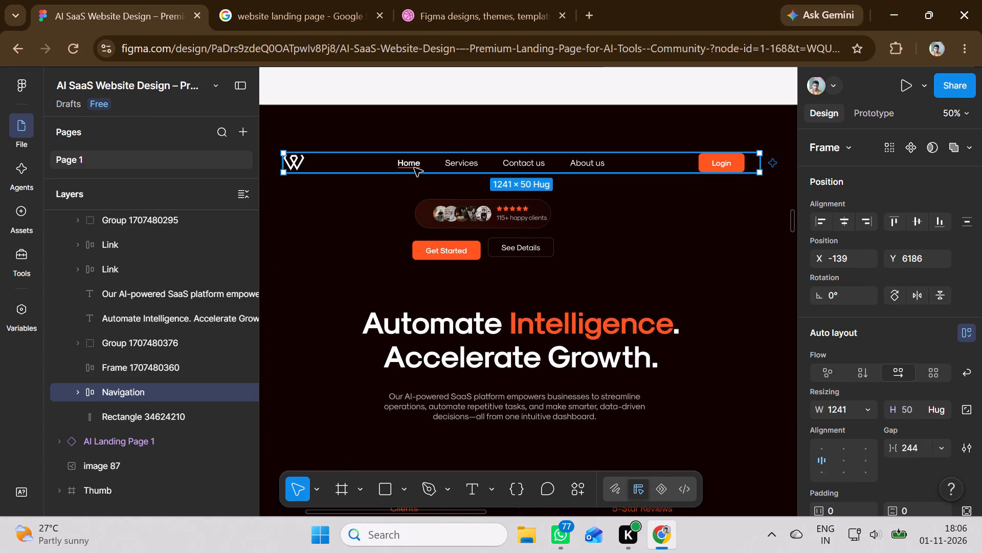
Look over the canvas from the dark landing page's header, past its pricing section, down to the red lotus drawing.
scroll(485, 257, "down", 8)
scroll(485, 257, "up", 2)
scroll(485, 257, "down", 20)
scroll(496, 256, "up", 1)
scroll(496, 256, "down", 3)
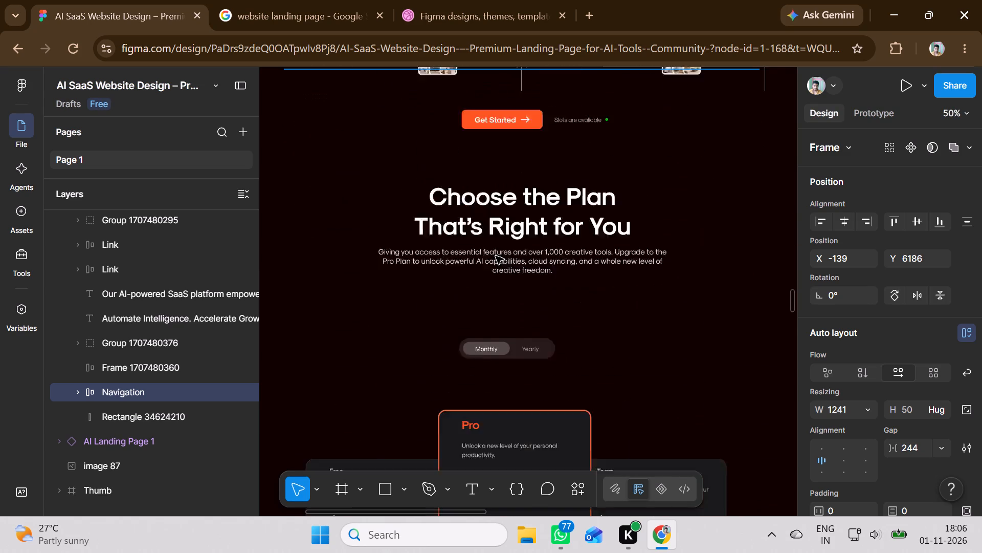
scroll(496, 256, "down", 18)
scroll(496, 256, "down", 9)
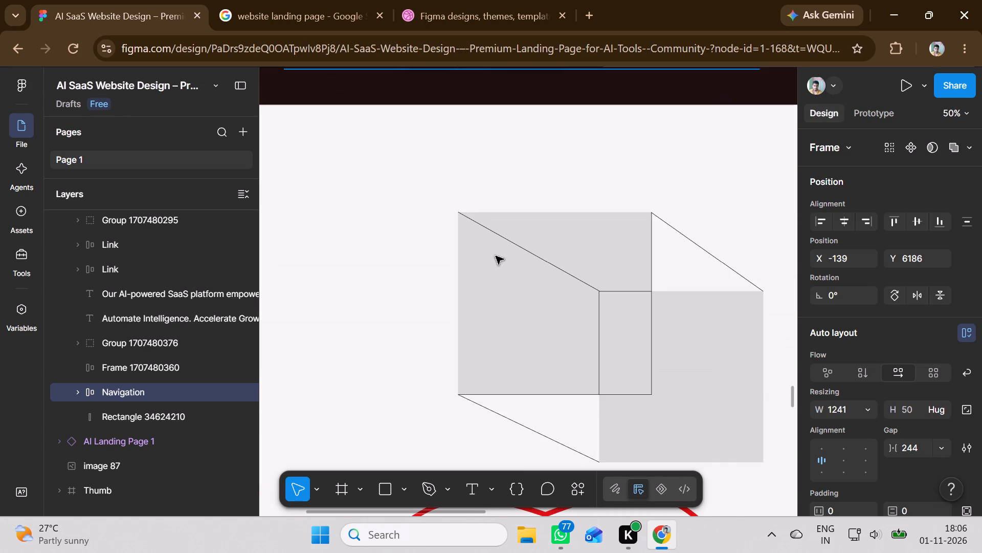
scroll(496, 256, "down", 14)
scroll(496, 256, "down", 7)
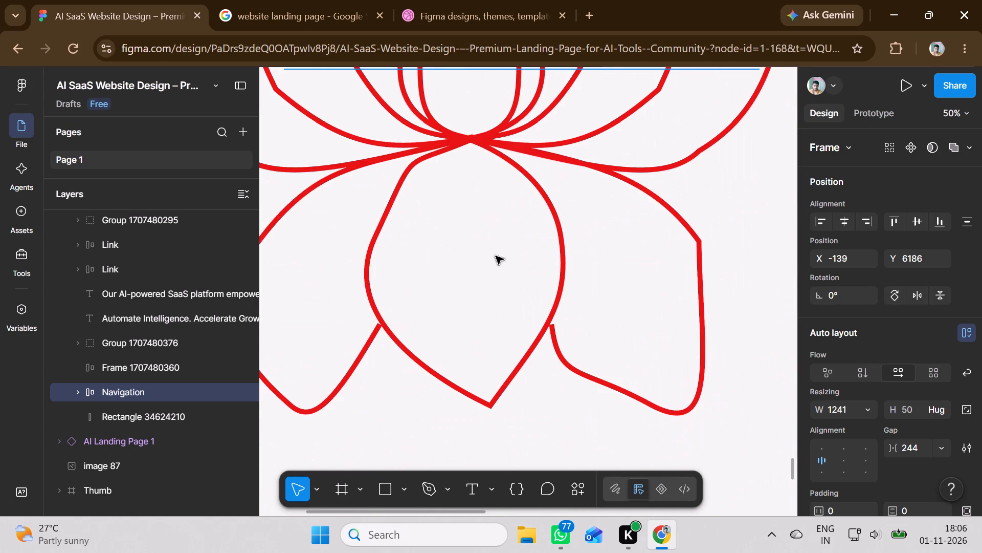
Draw a rectangle about 2216 × 2008 in the empty area below the red lotus drawing and the small name text.
key("ctrl+minus")
scroll(496, 256, "down", 5)
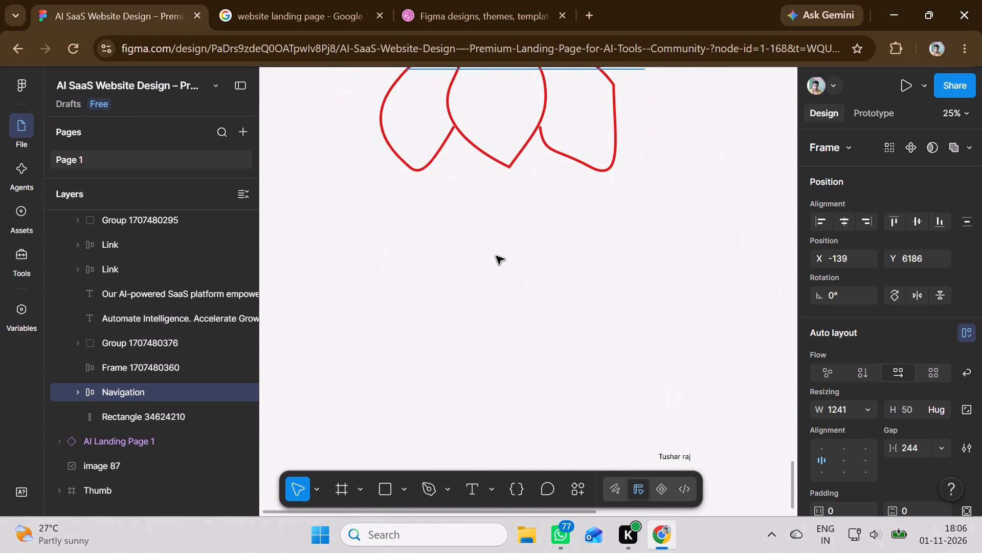
scroll(498, 258, "down", 11)
scroll(512, 255, "up", 1)
left_click(388, 493)
left_click_drag(313, 138, 737, 504)
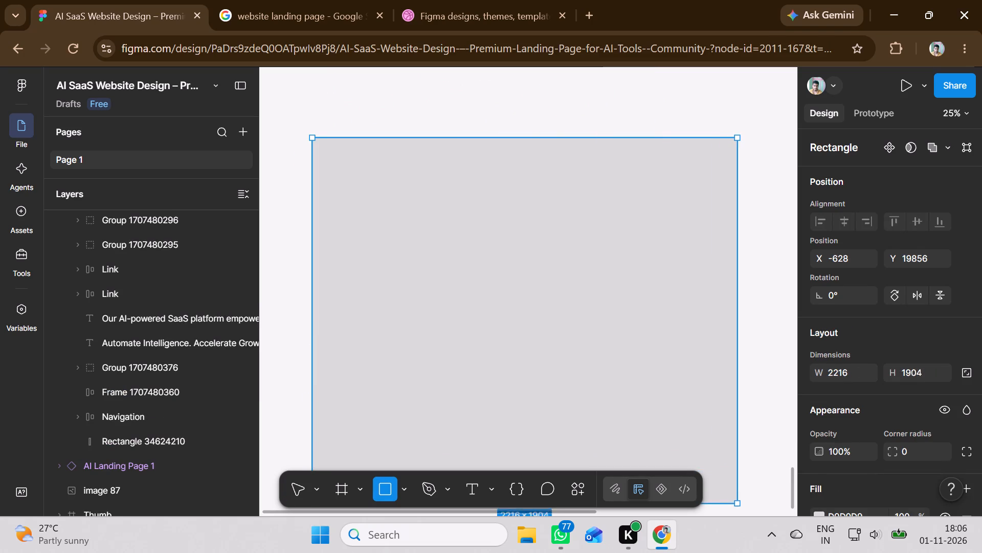
left_click_drag(737, 504, 737, 506)
scroll(548, 269, "down", 3)
scroll(548, 268, "up", 1)
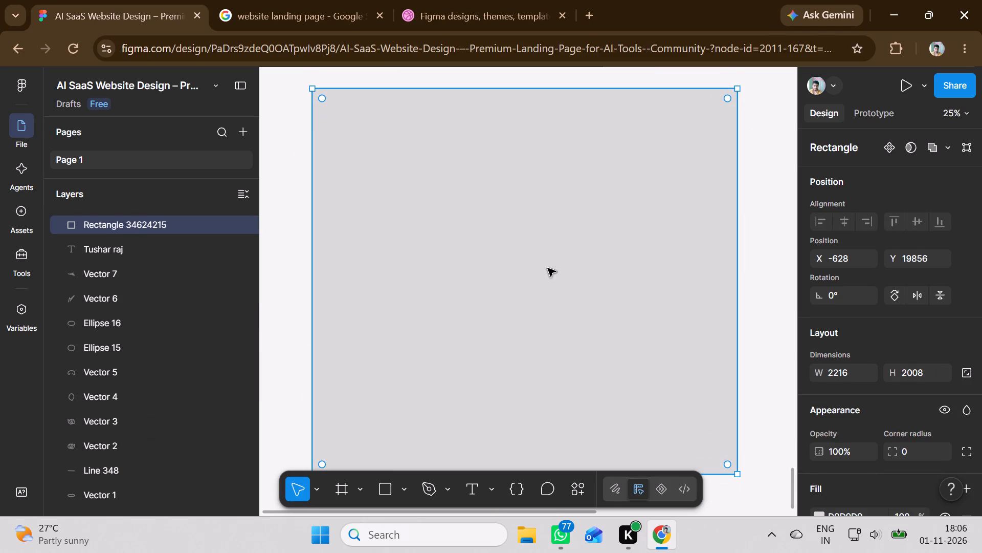
Add a text box about 1800 × 204 along the upper edge of the new grey rectangle, reading "LANDING PAGE".
left_click(385, 489)
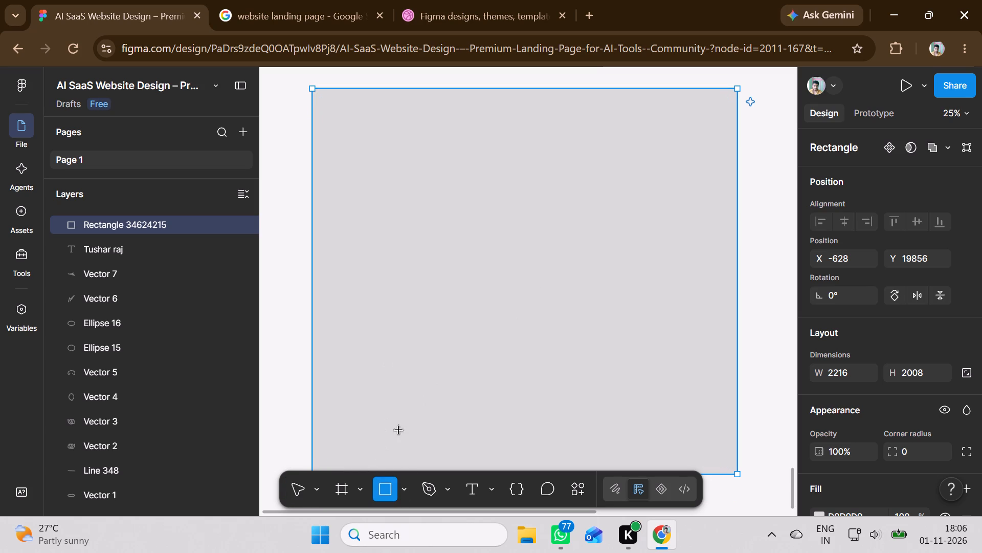
left_click(468, 495)
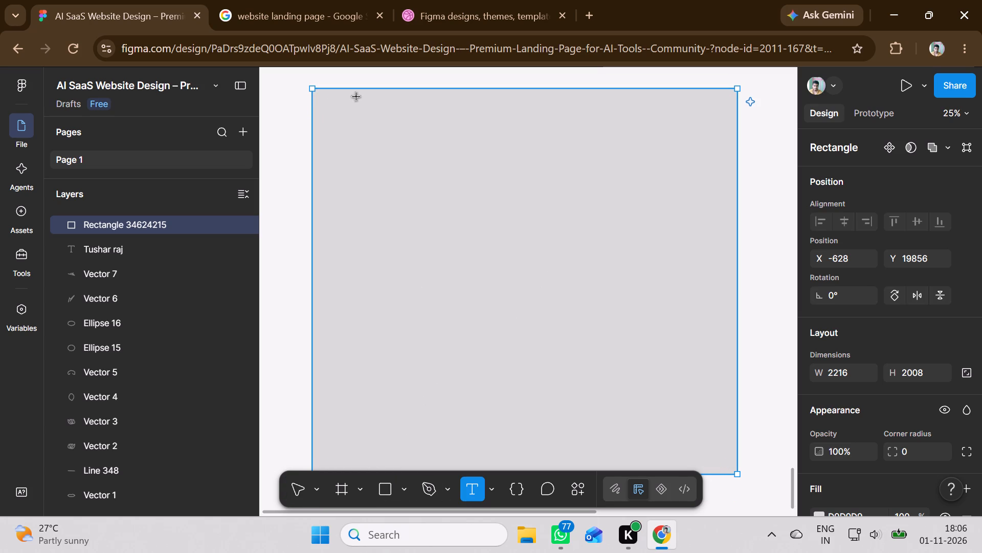
left_click_drag(356, 97, 683, 141)
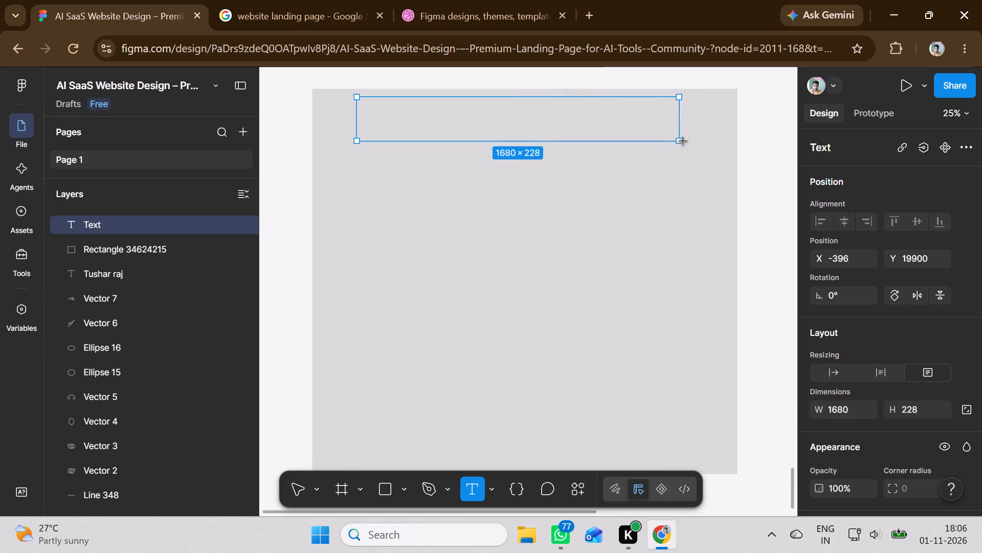
left_click_drag(683, 141, 702, 136)
left_click(452, 116)
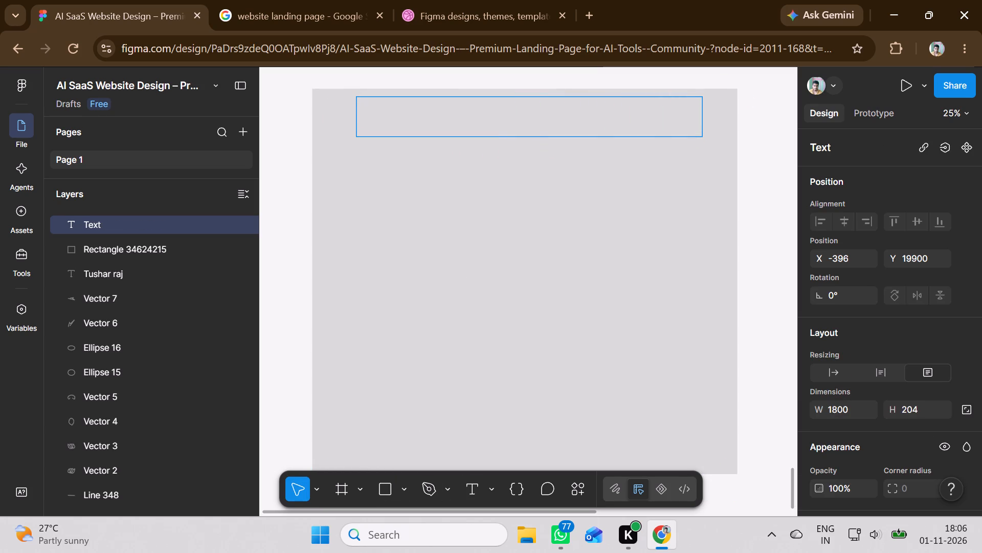
type("LANDING PAGE")
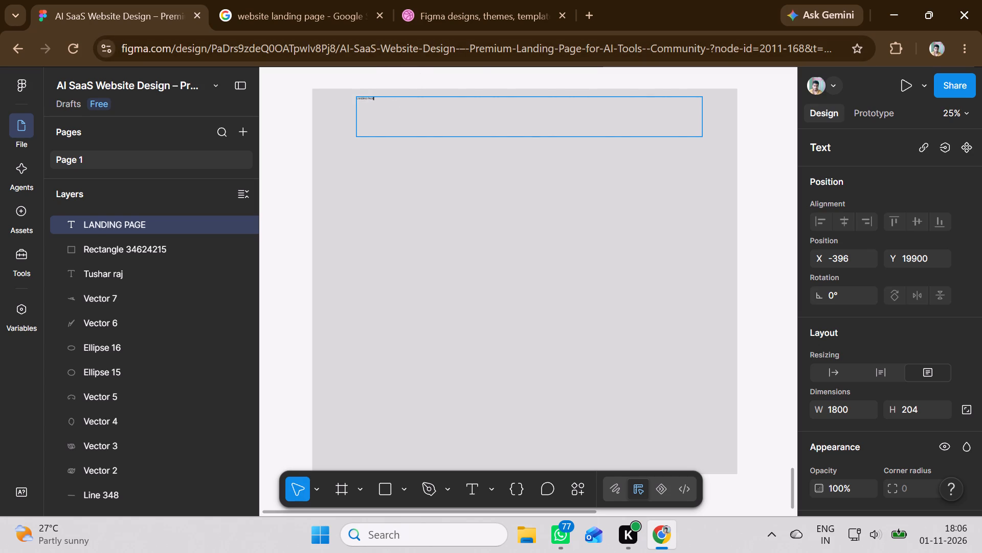
Set the font size of the LANDING PAGE text to 128.
left_click_drag(379, 105, 351, 104)
scroll(942, 396, "down", 3)
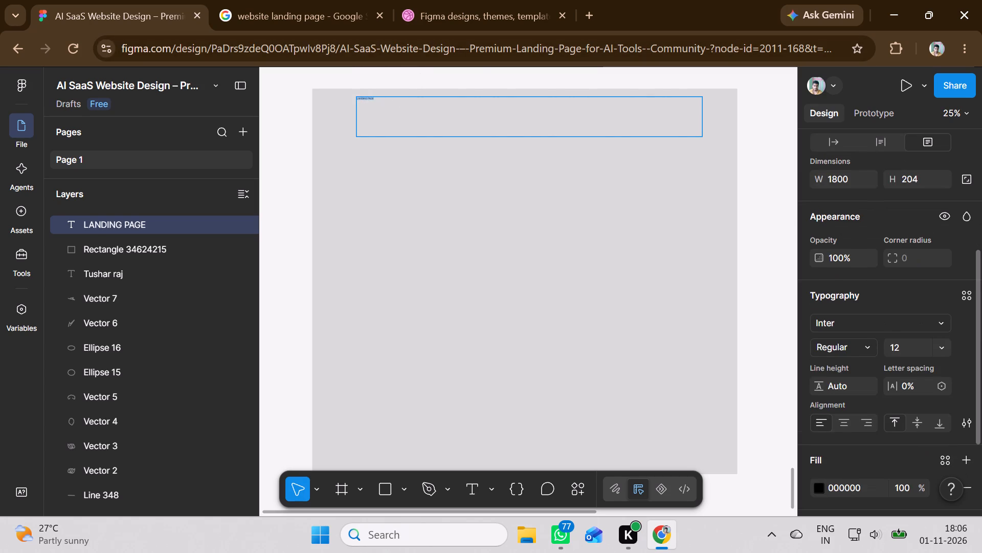
left_click(935, 352)
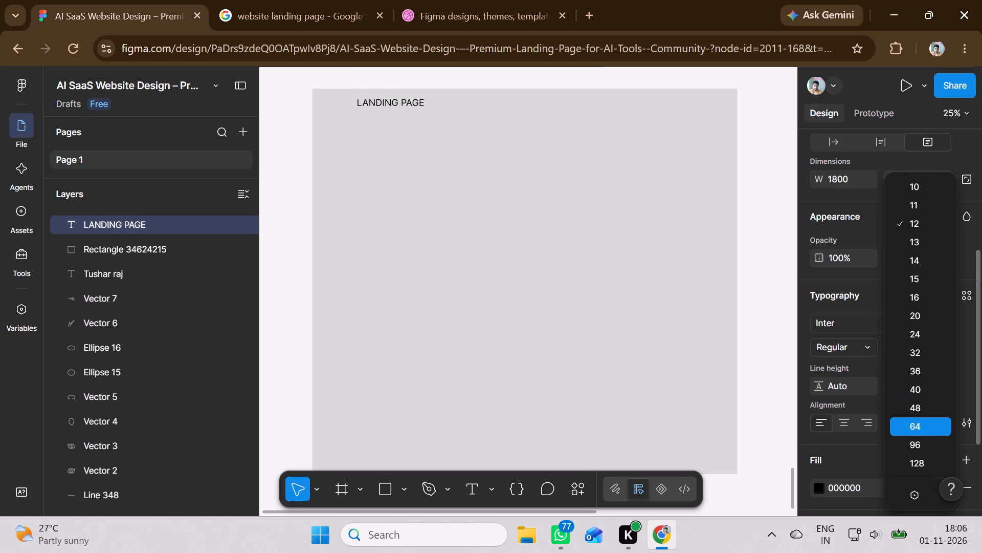
left_click(936, 462)
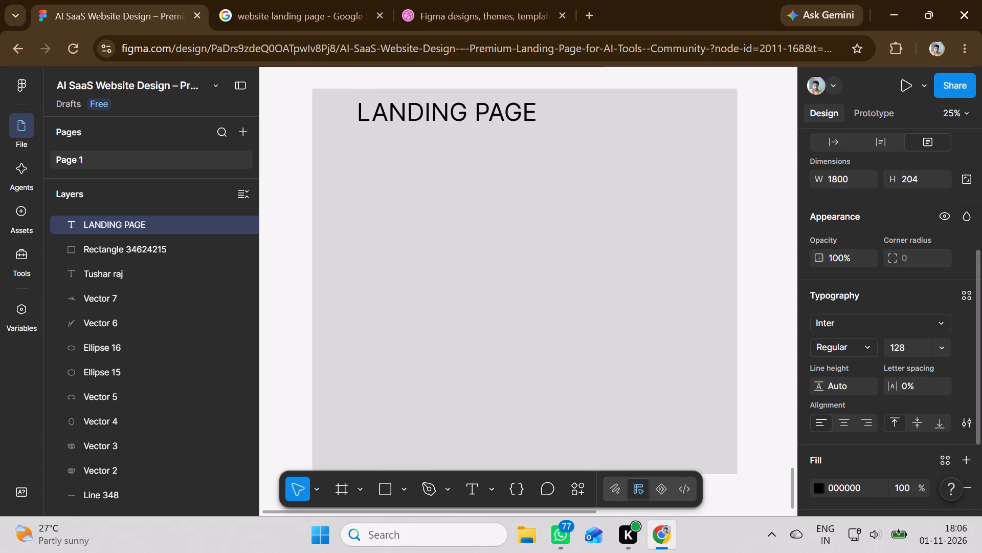
scroll(854, 316, "up", 3)
left_click(917, 377)
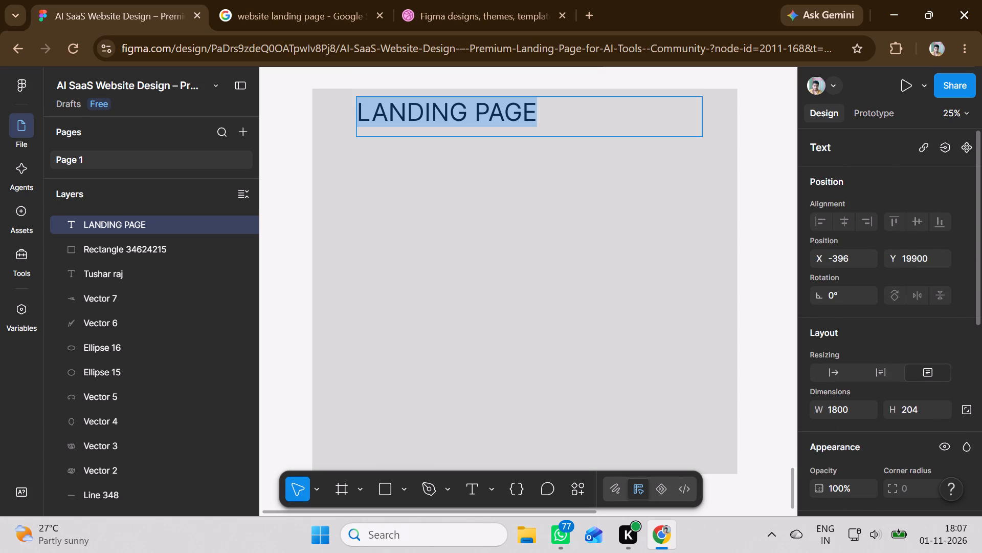
left_click(557, 130)
left_click(465, 194)
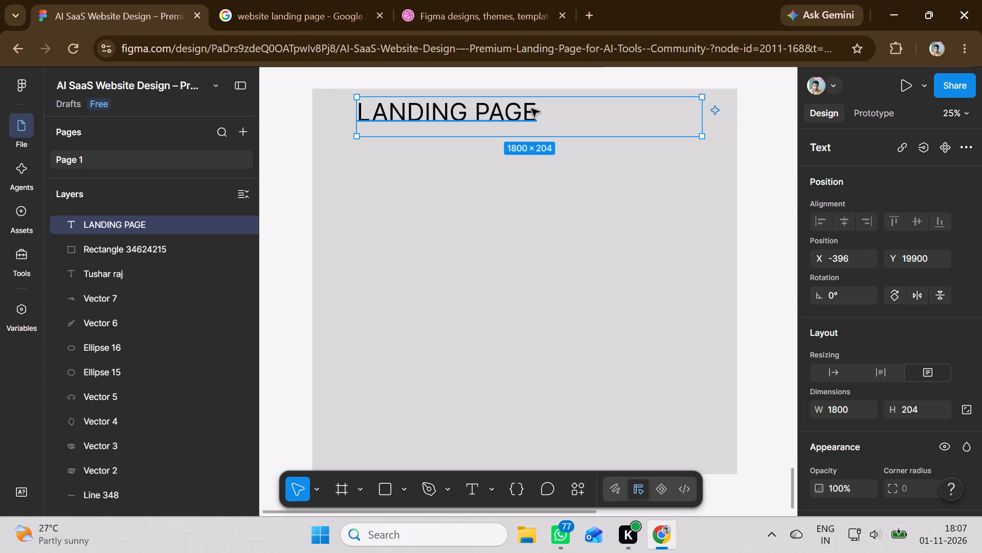
Move the LANDING PAGE heading horizontally toward the centre of the grey rectangle, keeping it near the upper edge.
left_click_drag(488, 112, 531, 115)
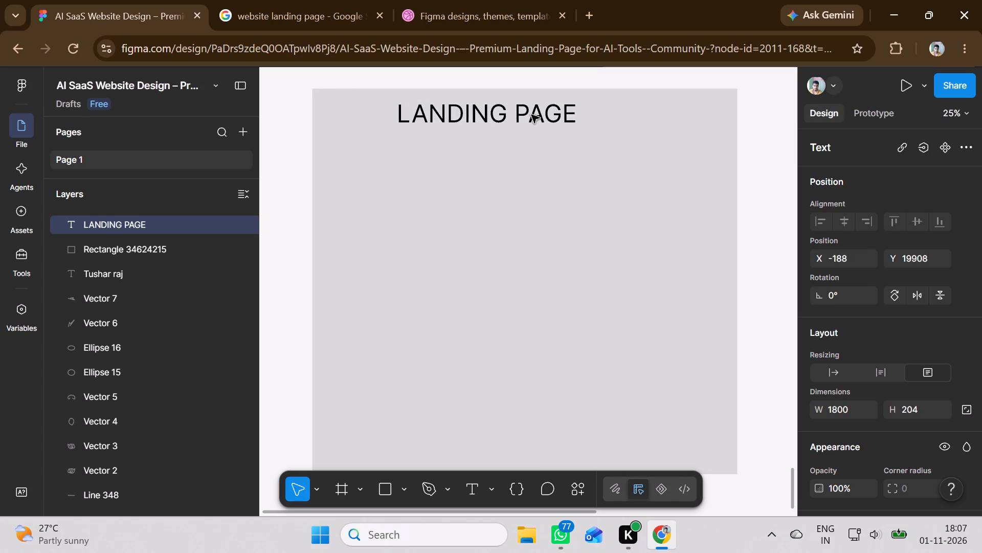
left_click_drag(531, 115, 548, 117)
left_click(572, 244)
Draw a rectangle about 2216 × 416 directly beneath the large grey rectangle, matching its width.
scroll(572, 244, "down", 2)
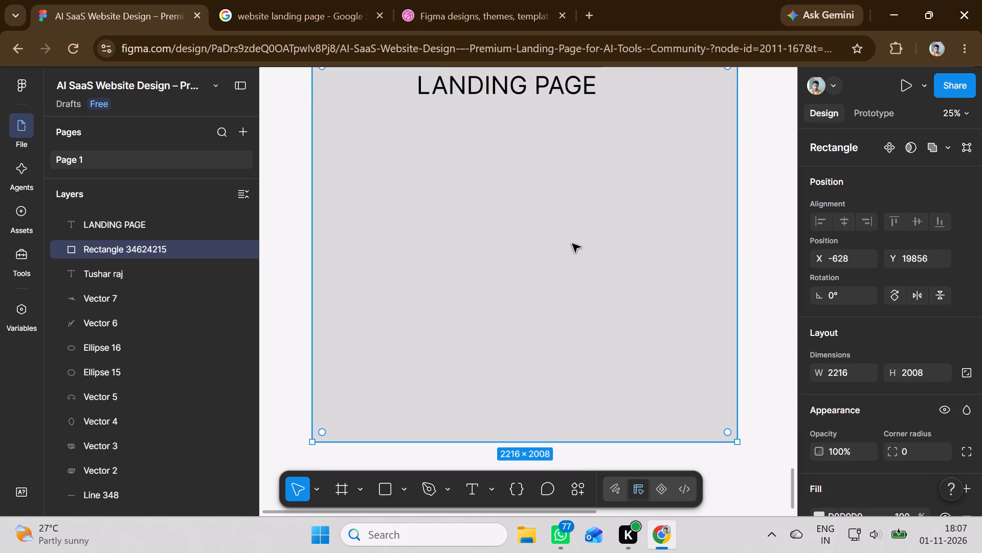
scroll(572, 244, "down", 9)
left_click(388, 481)
scroll(393, 402, "down", 1)
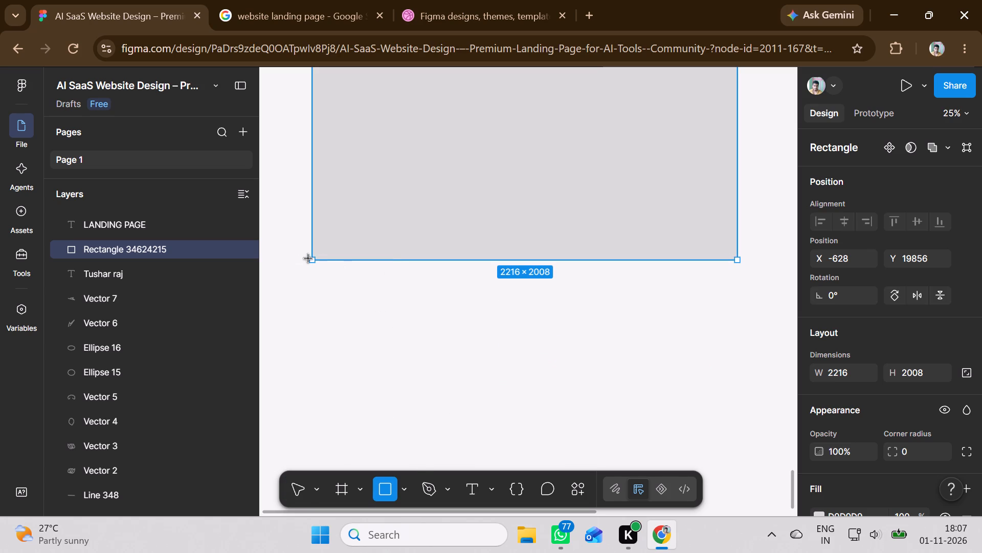
left_click_drag(314, 261, 397, 285)
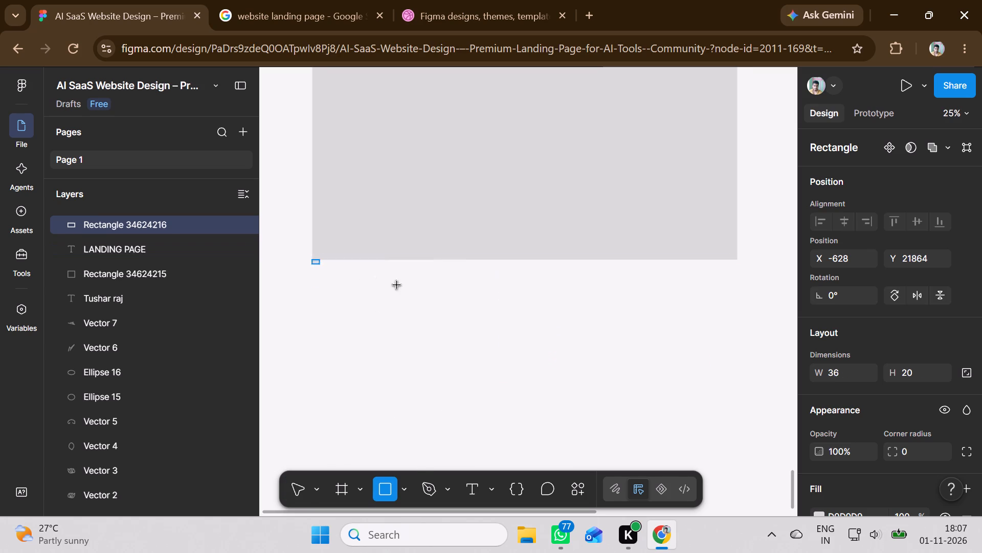
left_click_drag(397, 285, 732, 338)
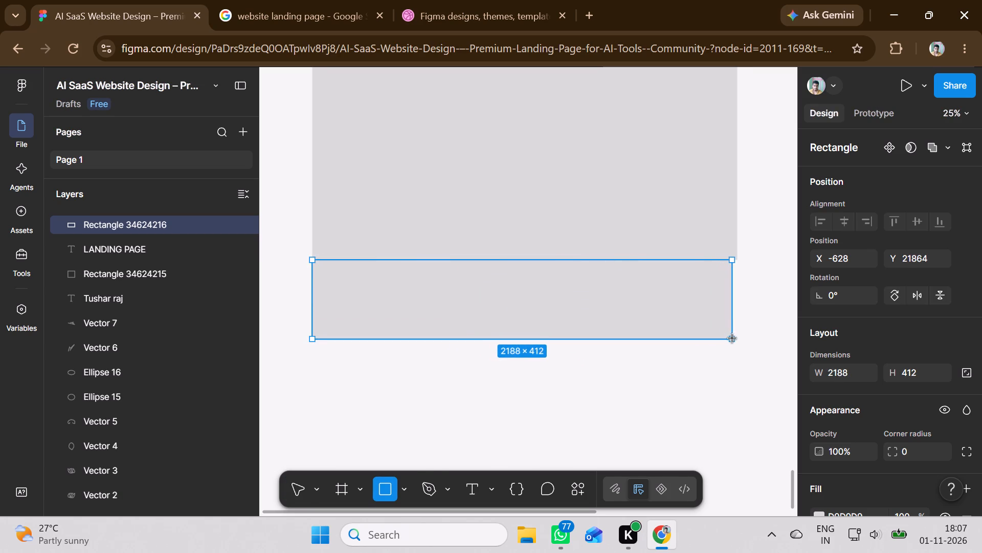
left_click_drag(732, 338, 735, 339)
Change the fill of the new lower rectangle to a very dark red, about 310202.
scroll(888, 391, "down", 5)
scroll(883, 386, "up", 1)
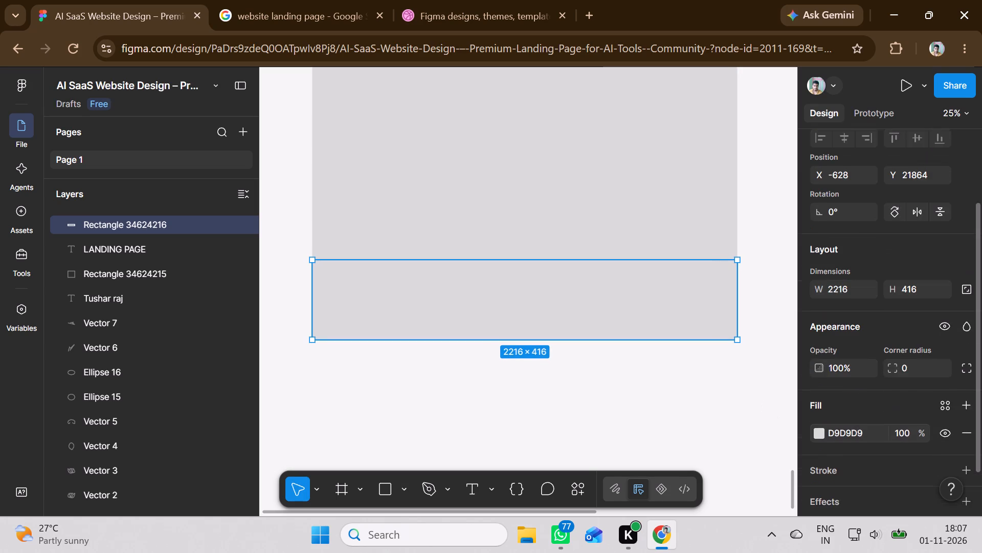
left_click(817, 436)
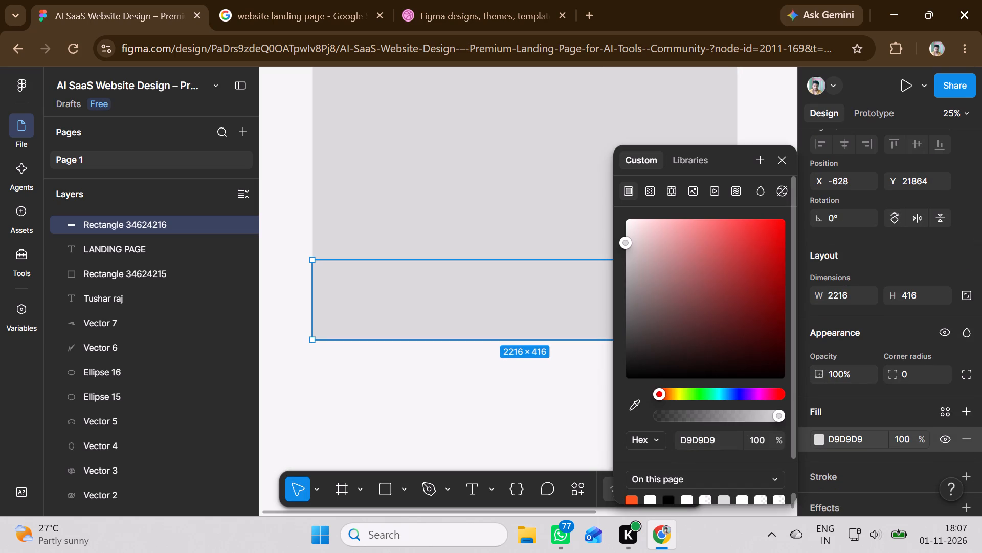
left_click(767, 223)
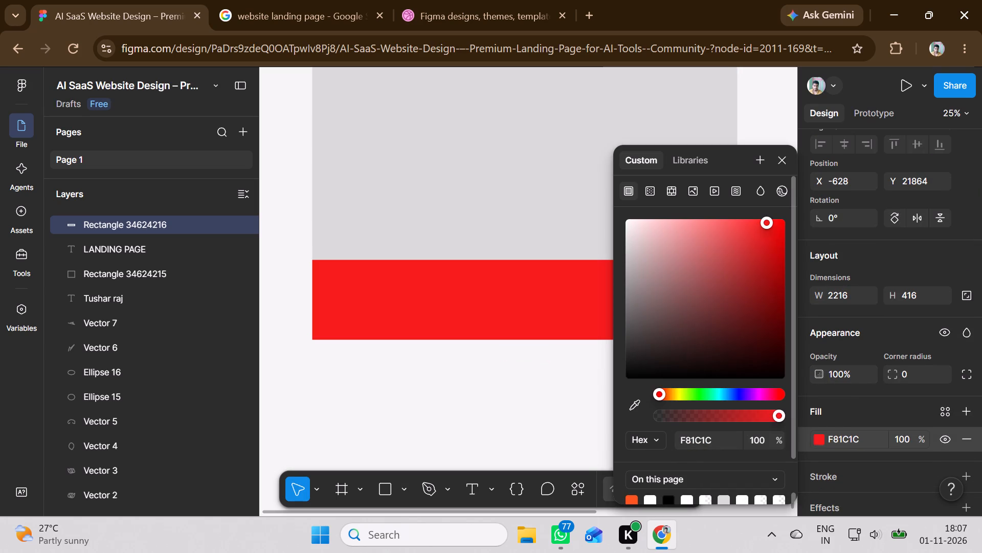
left_click(778, 348)
left_click(479, 405)
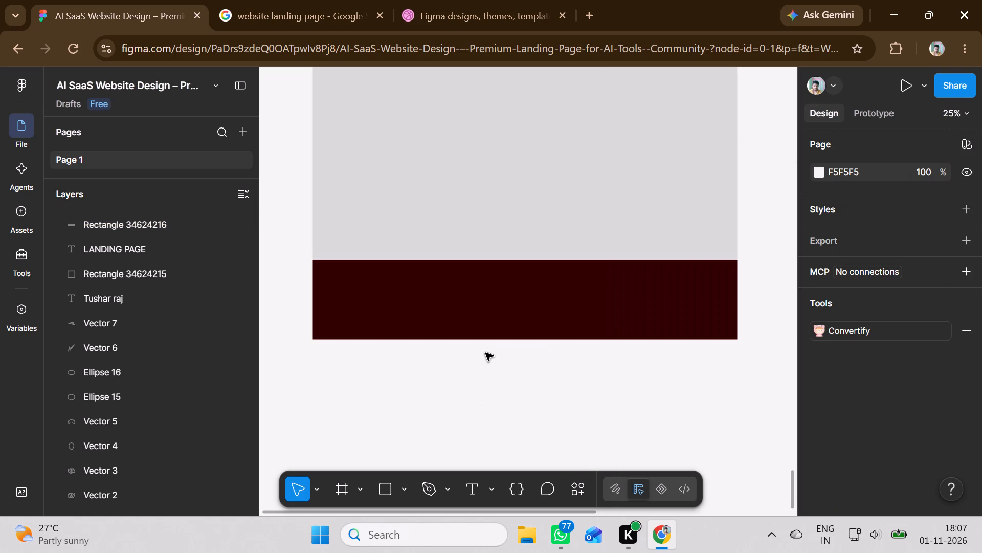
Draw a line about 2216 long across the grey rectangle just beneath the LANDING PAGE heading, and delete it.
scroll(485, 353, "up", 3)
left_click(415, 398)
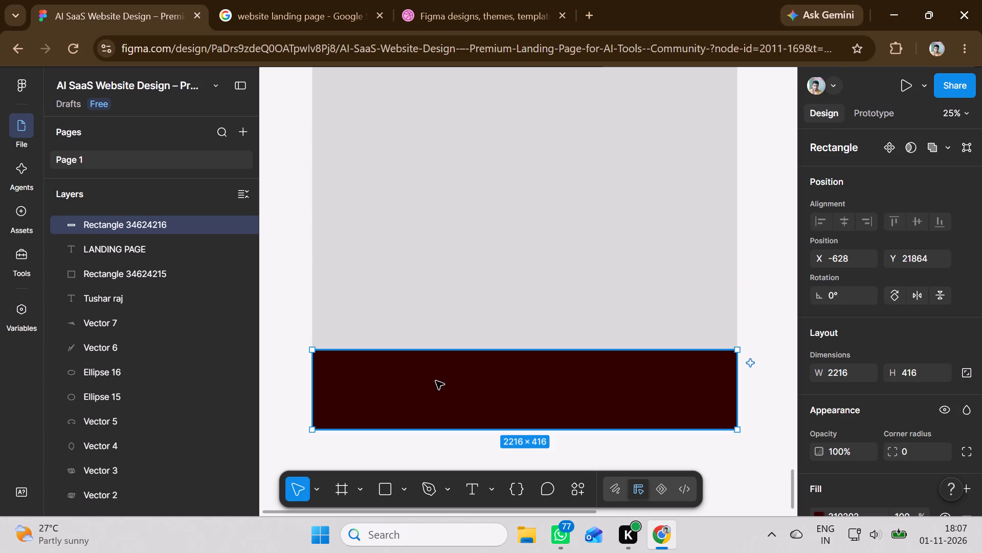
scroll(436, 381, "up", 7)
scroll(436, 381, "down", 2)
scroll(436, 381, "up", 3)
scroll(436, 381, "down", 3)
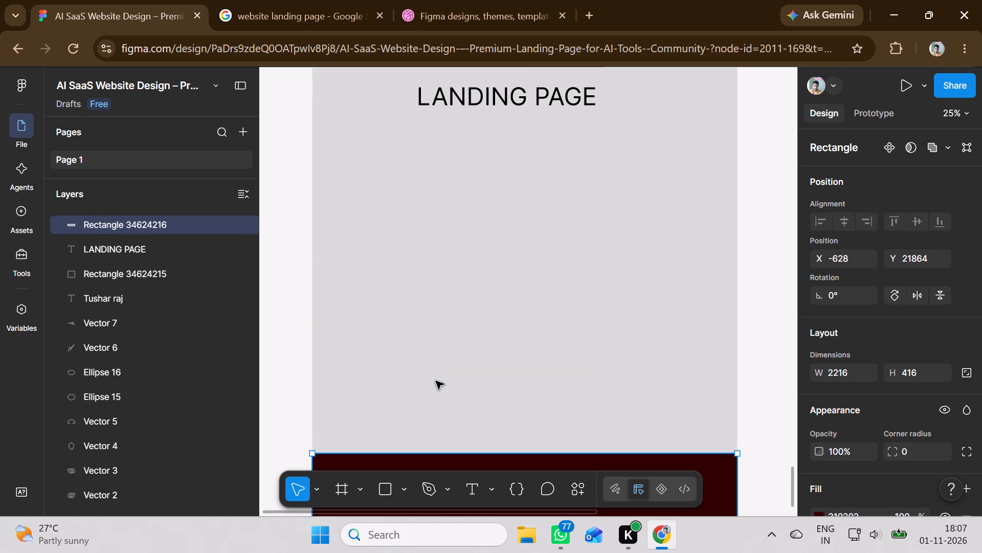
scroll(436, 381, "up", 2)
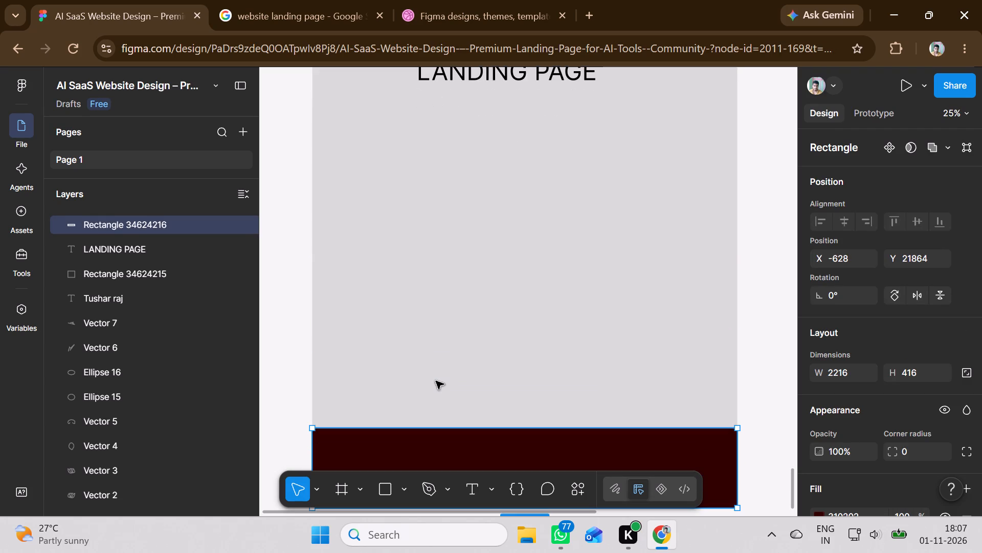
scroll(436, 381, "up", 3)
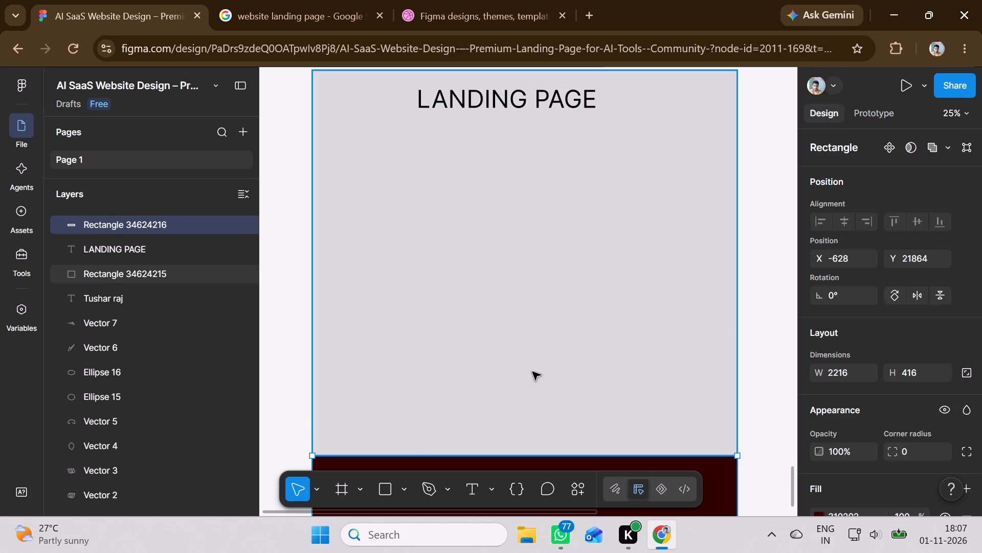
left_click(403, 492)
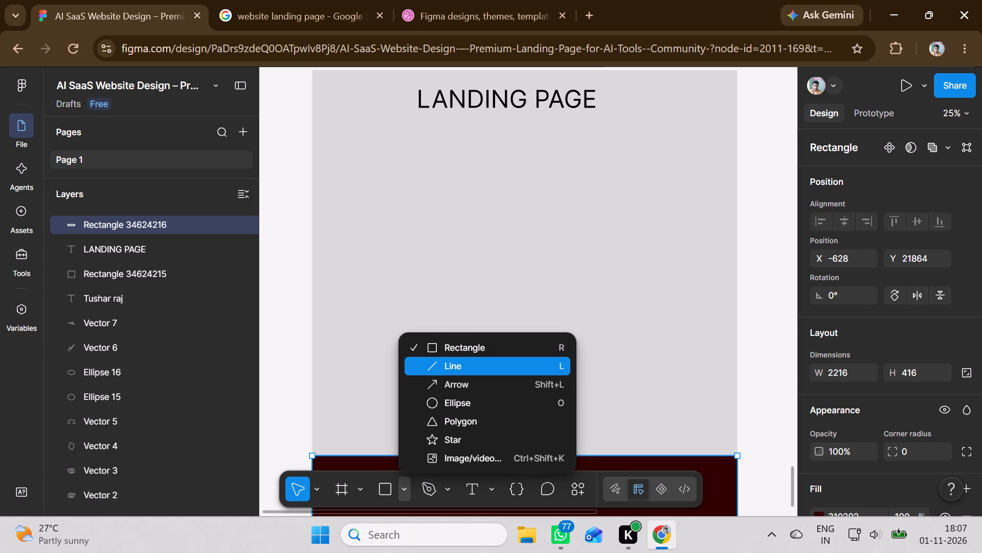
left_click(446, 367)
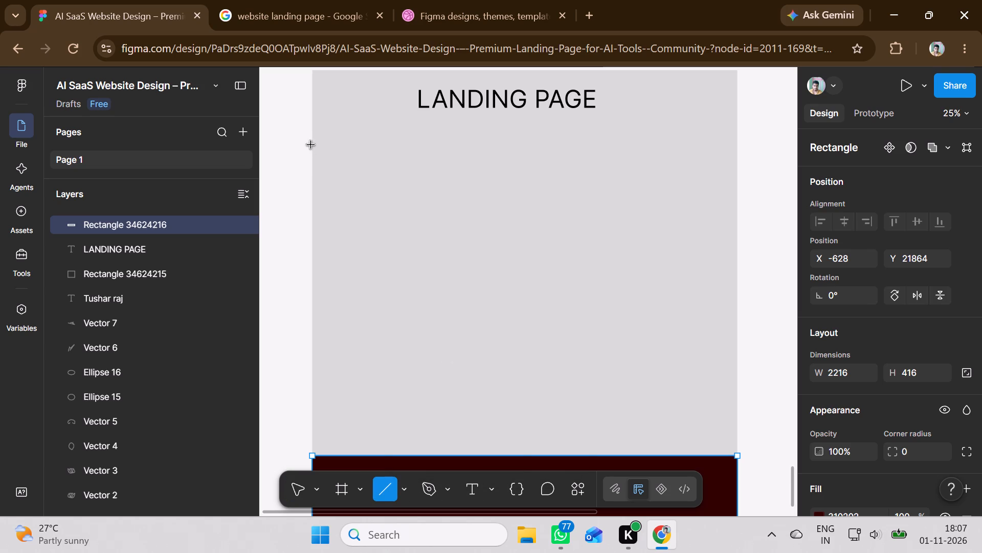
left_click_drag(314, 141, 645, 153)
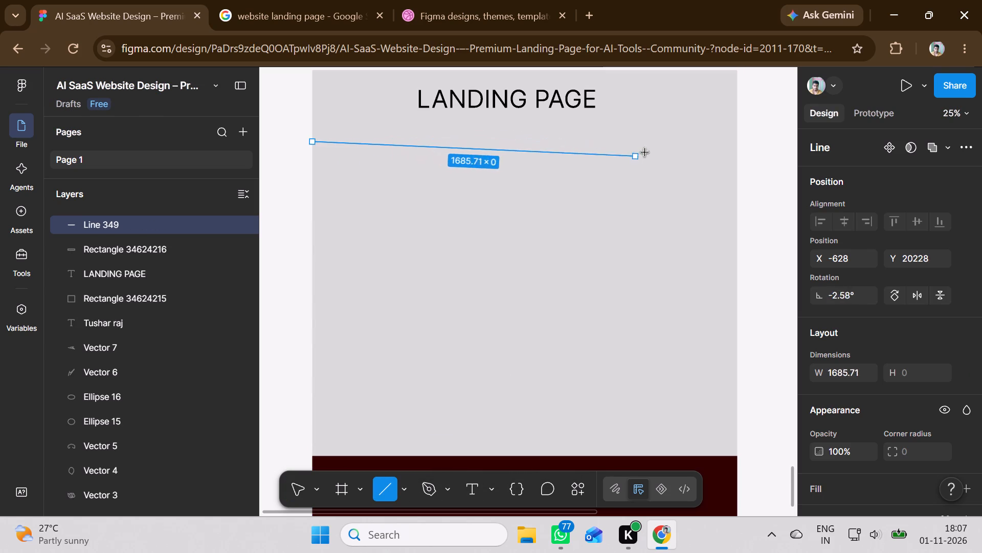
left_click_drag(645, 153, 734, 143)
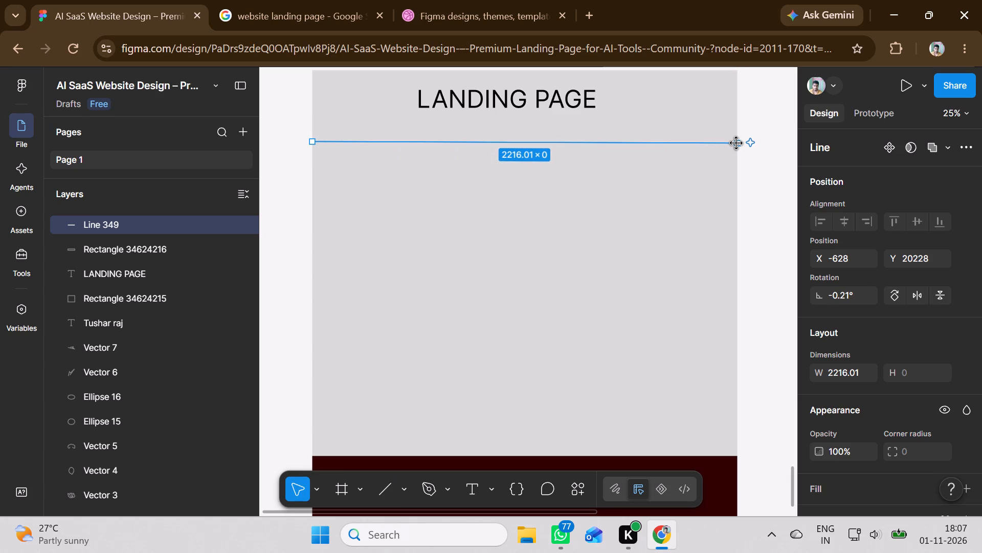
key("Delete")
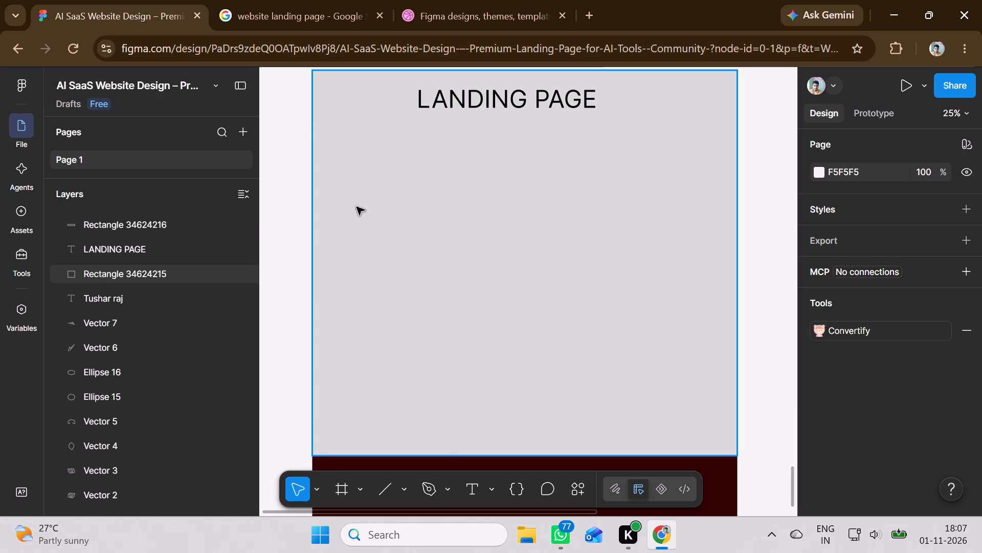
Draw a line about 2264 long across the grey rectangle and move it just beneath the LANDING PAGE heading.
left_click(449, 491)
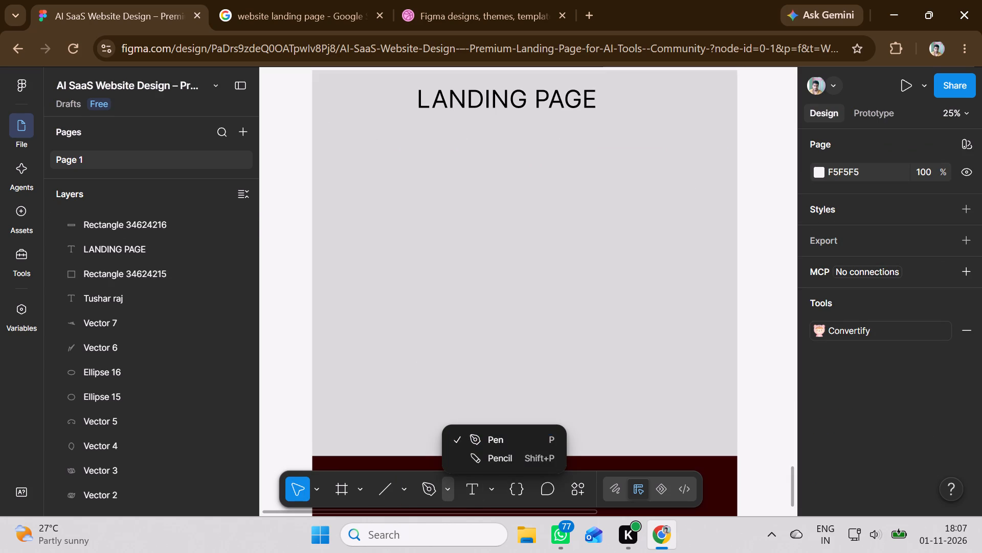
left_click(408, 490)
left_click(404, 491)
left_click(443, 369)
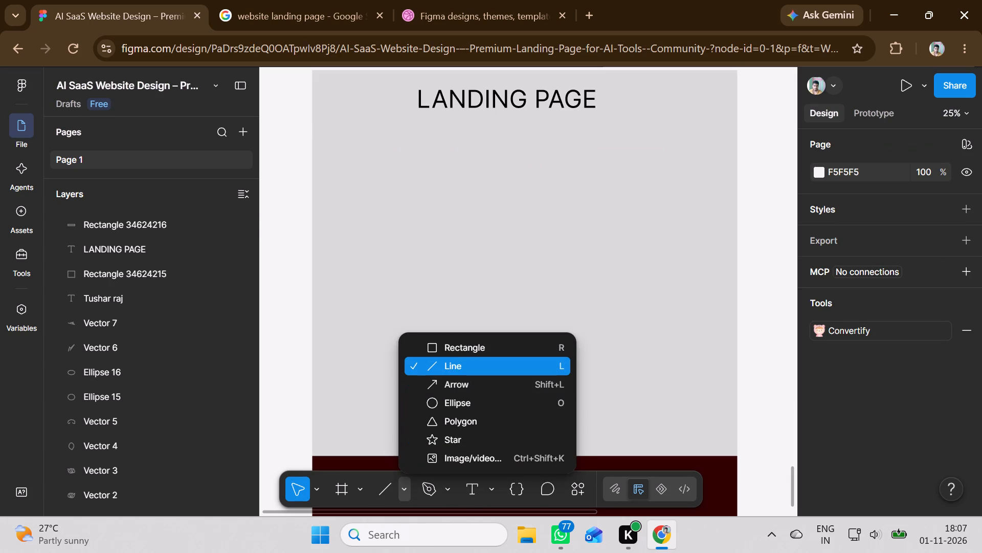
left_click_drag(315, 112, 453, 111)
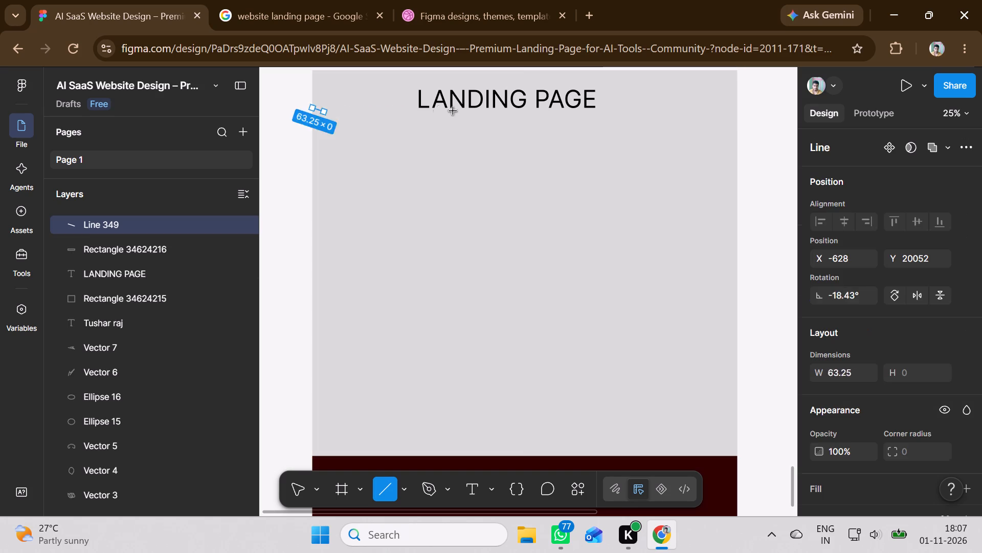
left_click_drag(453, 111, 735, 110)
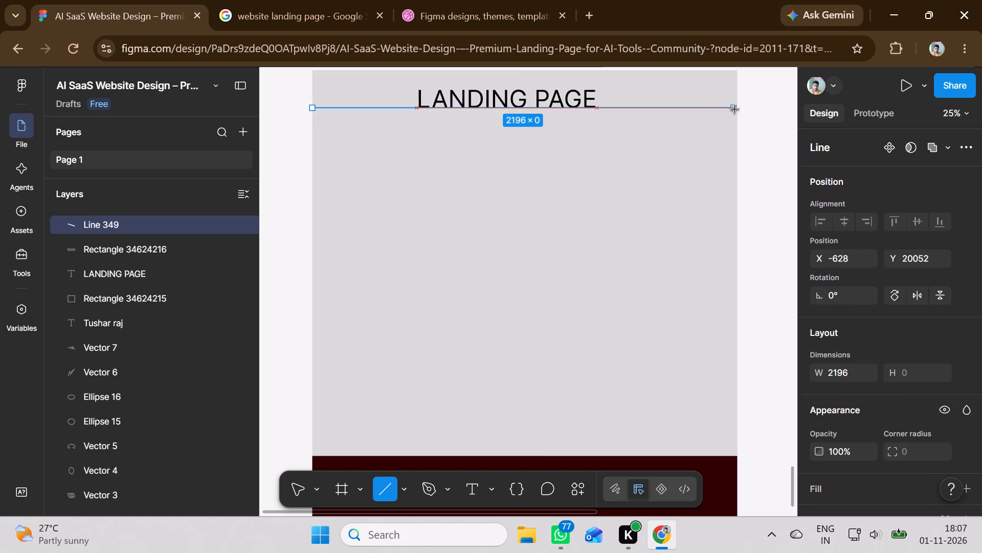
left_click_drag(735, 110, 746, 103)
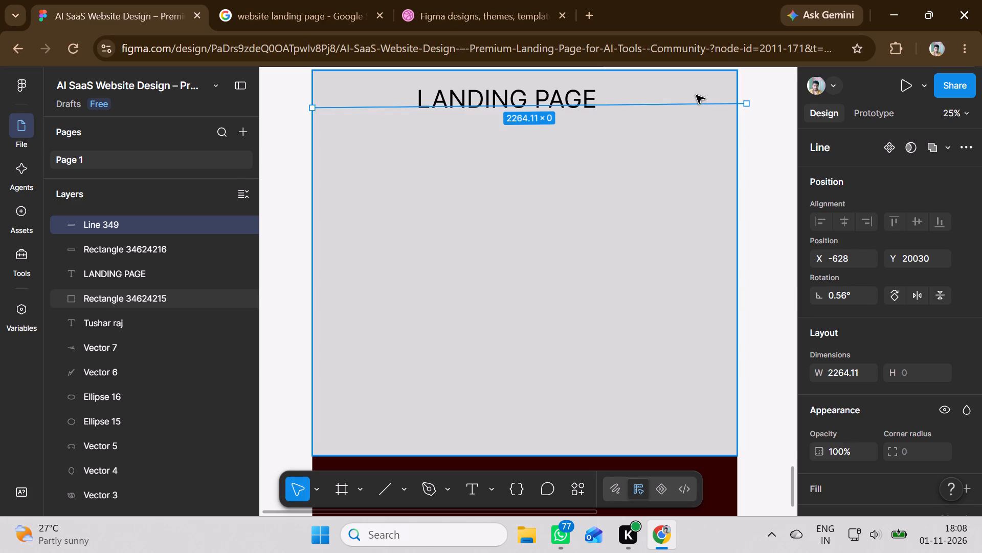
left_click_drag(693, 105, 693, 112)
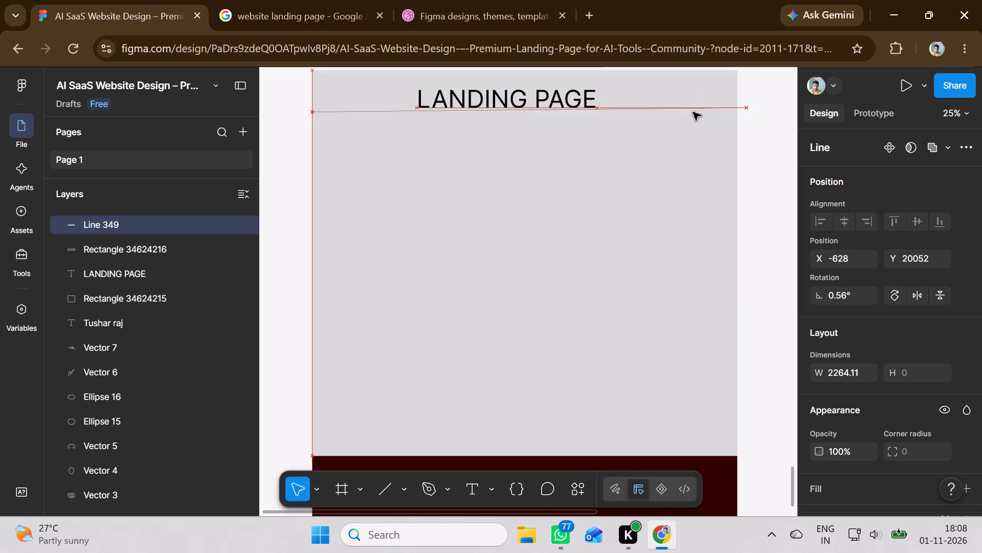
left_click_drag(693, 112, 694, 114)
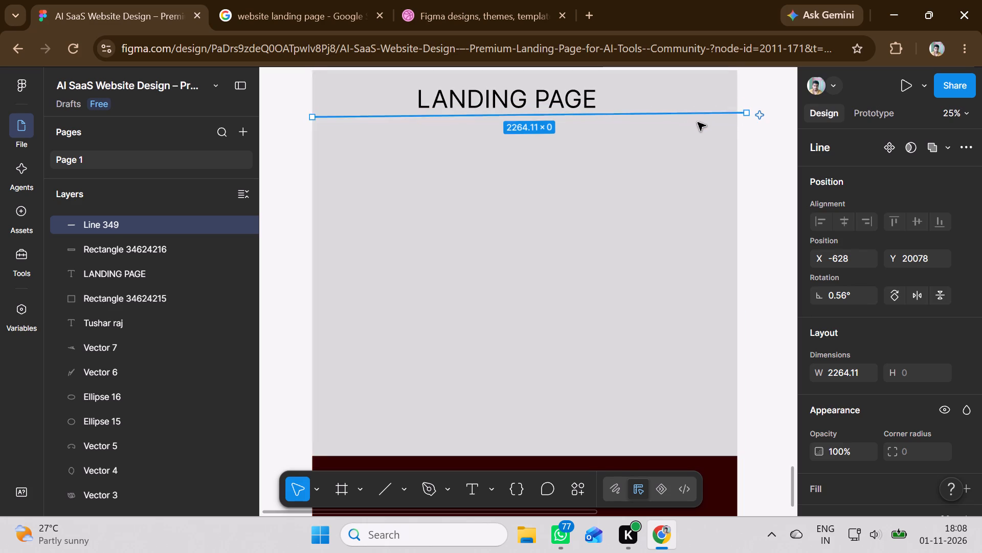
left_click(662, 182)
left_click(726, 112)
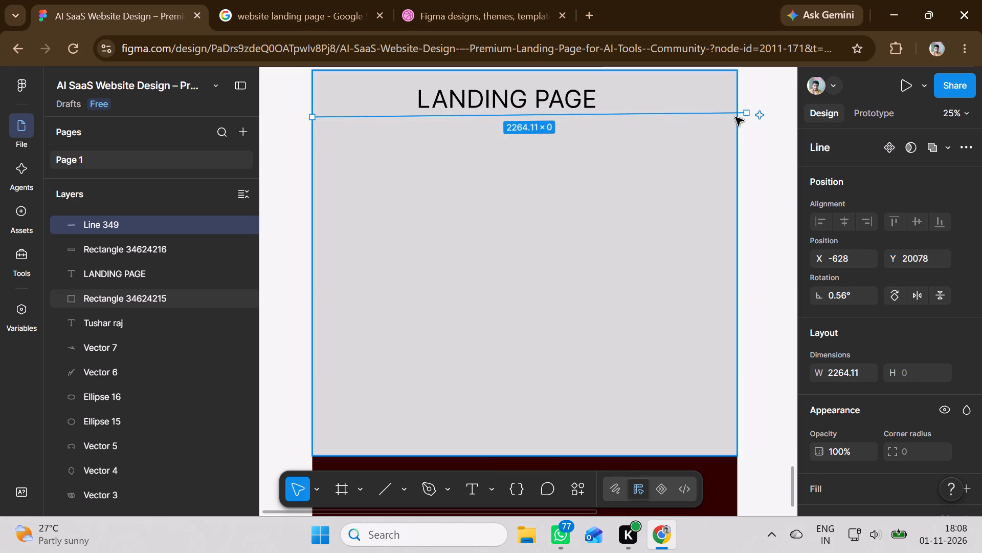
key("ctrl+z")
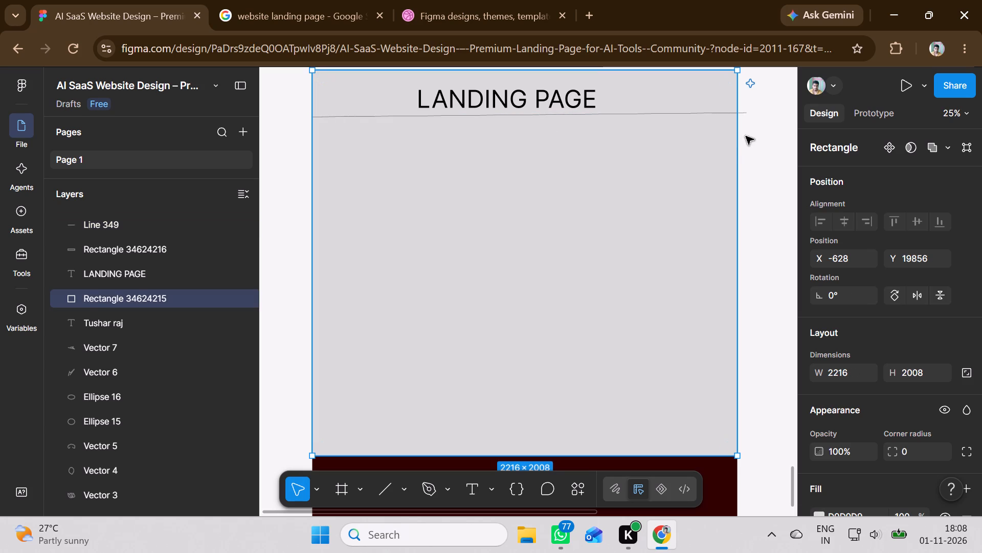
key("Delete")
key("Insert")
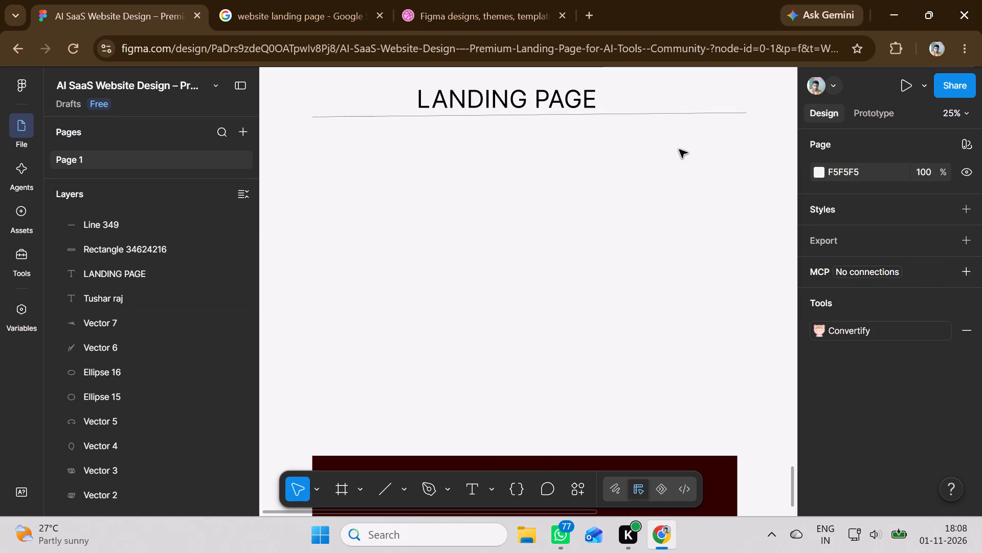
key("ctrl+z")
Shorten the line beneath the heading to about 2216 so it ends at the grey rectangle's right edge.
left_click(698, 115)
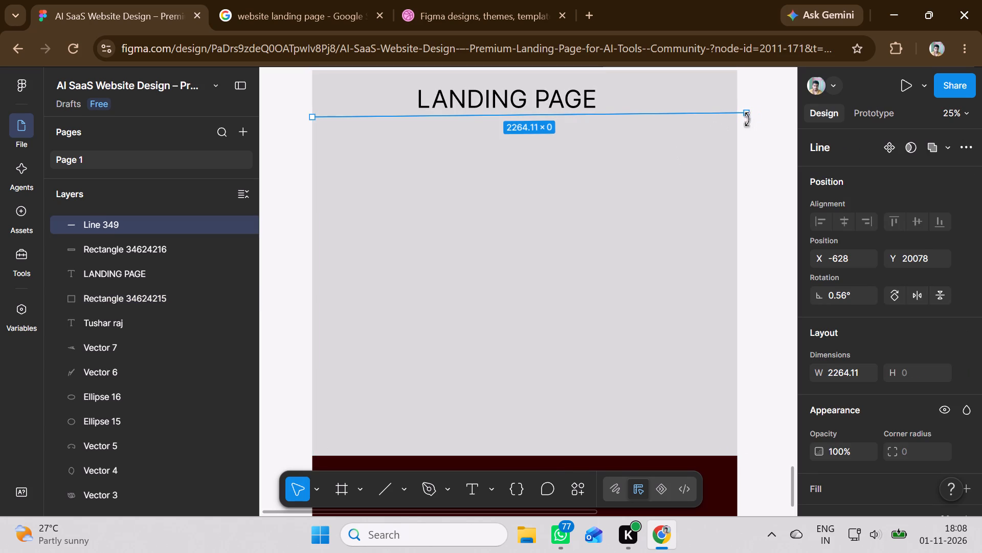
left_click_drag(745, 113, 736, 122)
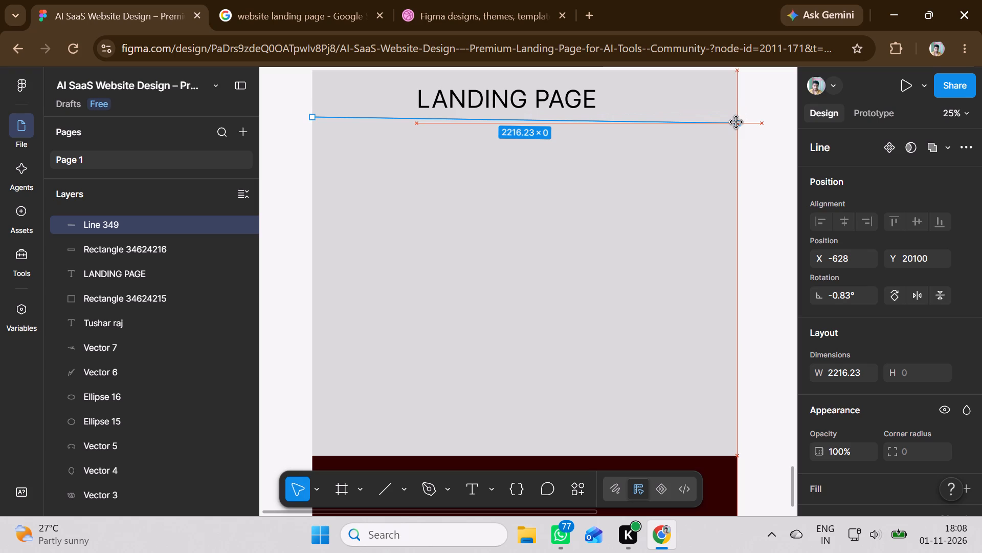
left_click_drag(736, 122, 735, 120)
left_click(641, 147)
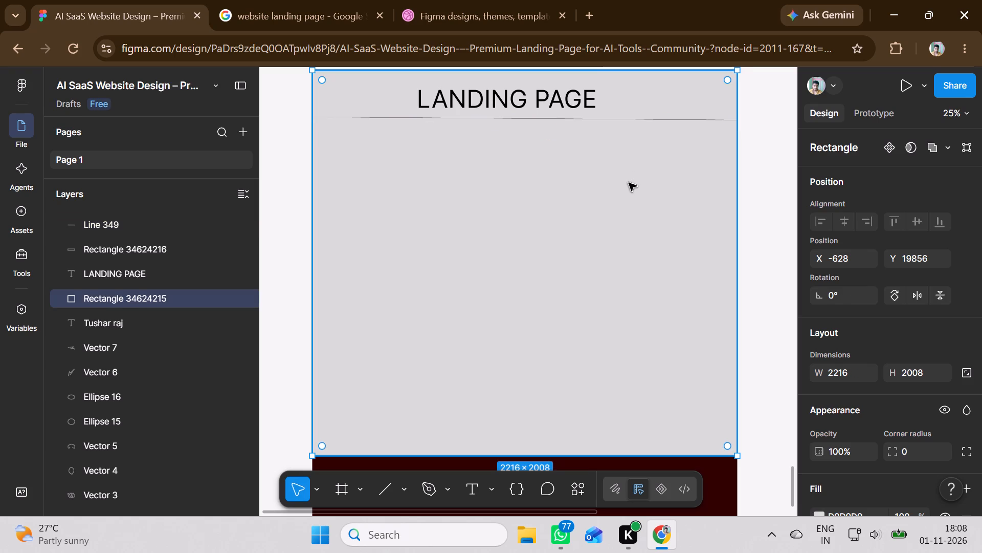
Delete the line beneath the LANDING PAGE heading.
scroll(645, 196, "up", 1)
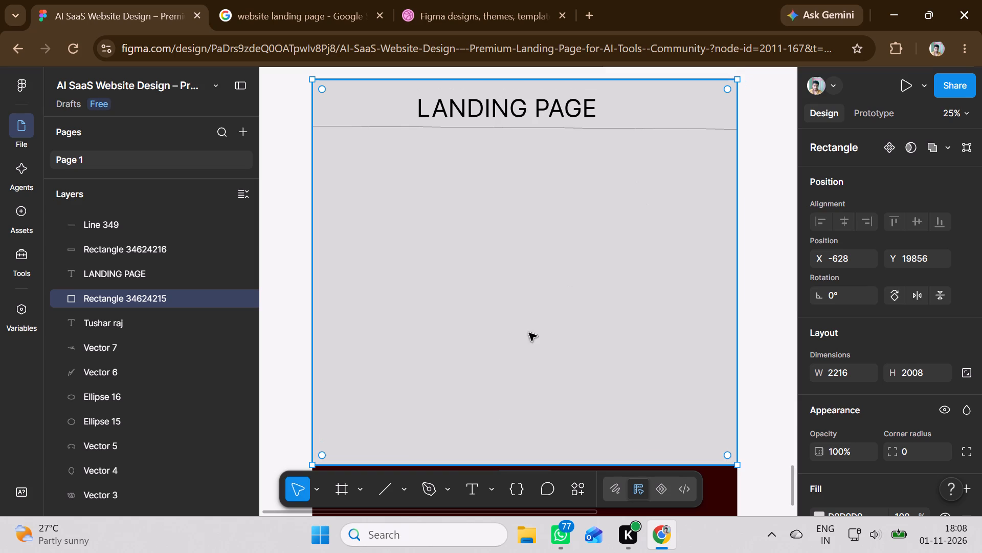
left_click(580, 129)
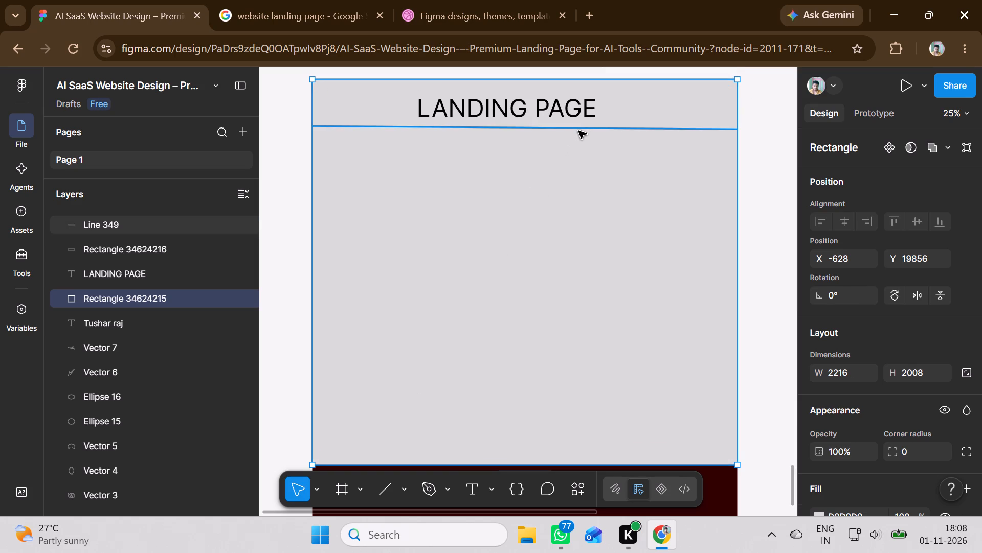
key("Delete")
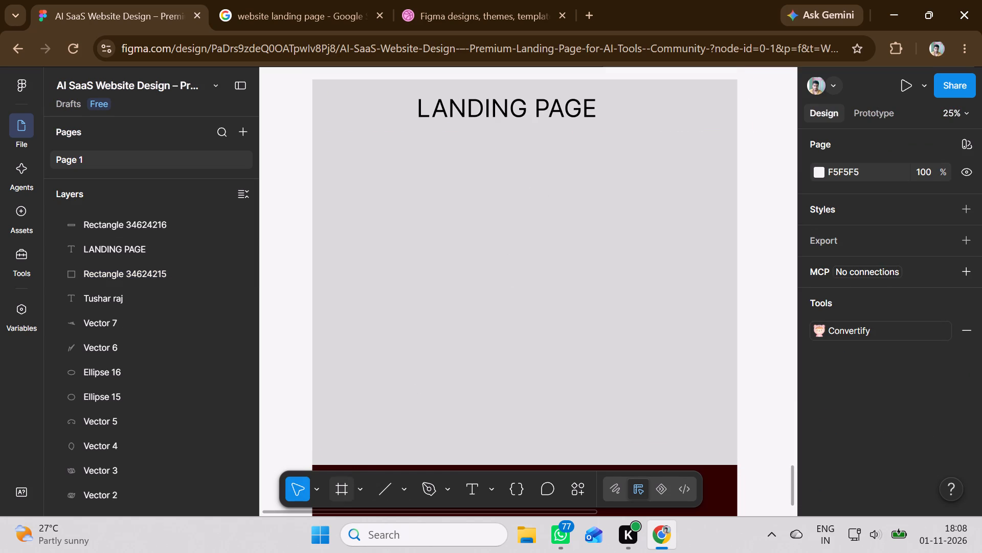
Draw a rectangle about 2216 × 196 along the top of the large grey rectangle, matching its width.
left_click(406, 487)
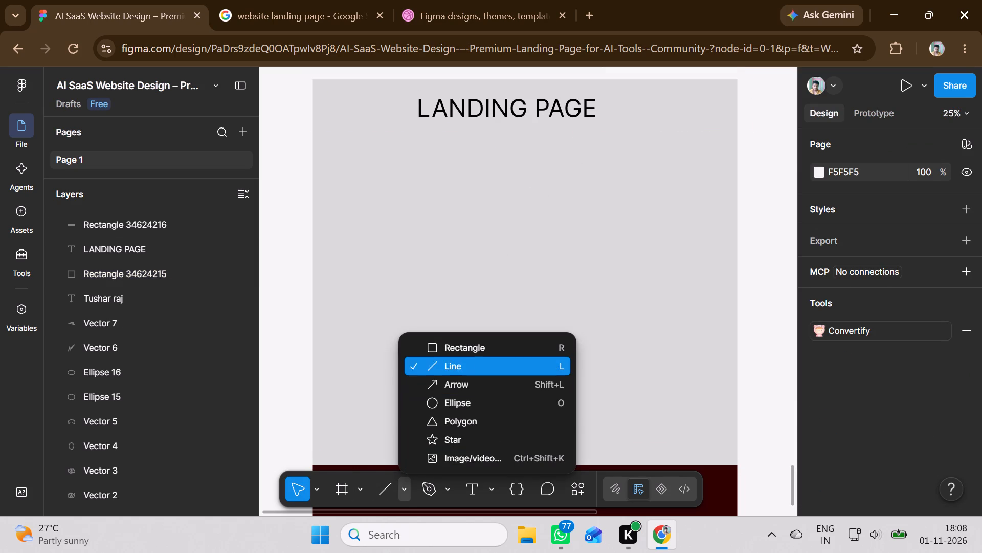
left_click(449, 347)
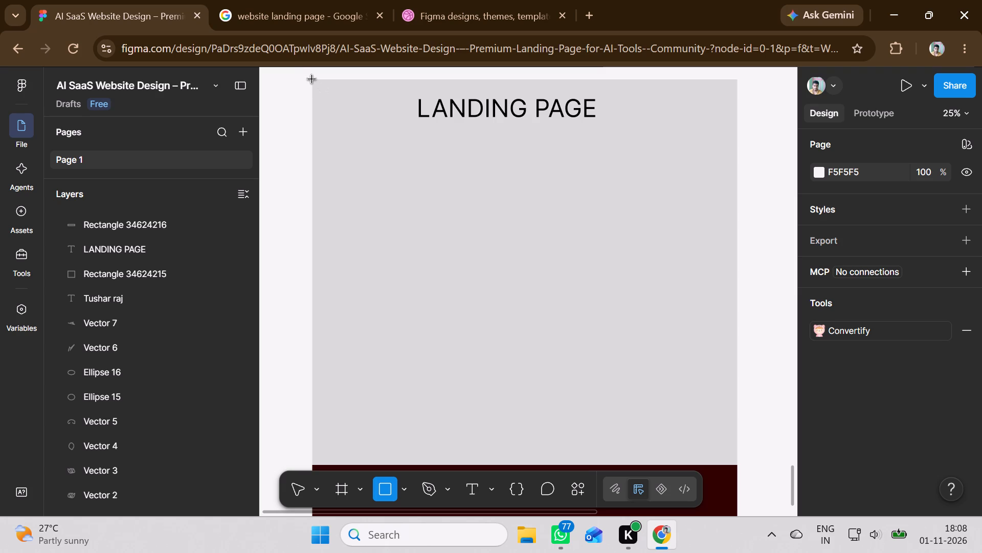
left_click_drag(313, 81, 400, 106)
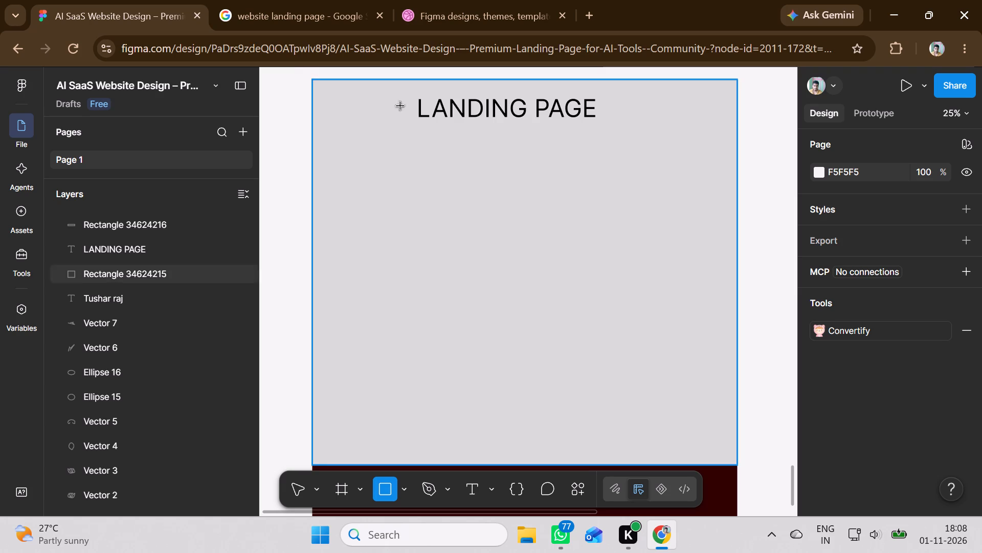
left_click_drag(400, 106, 738, 151)
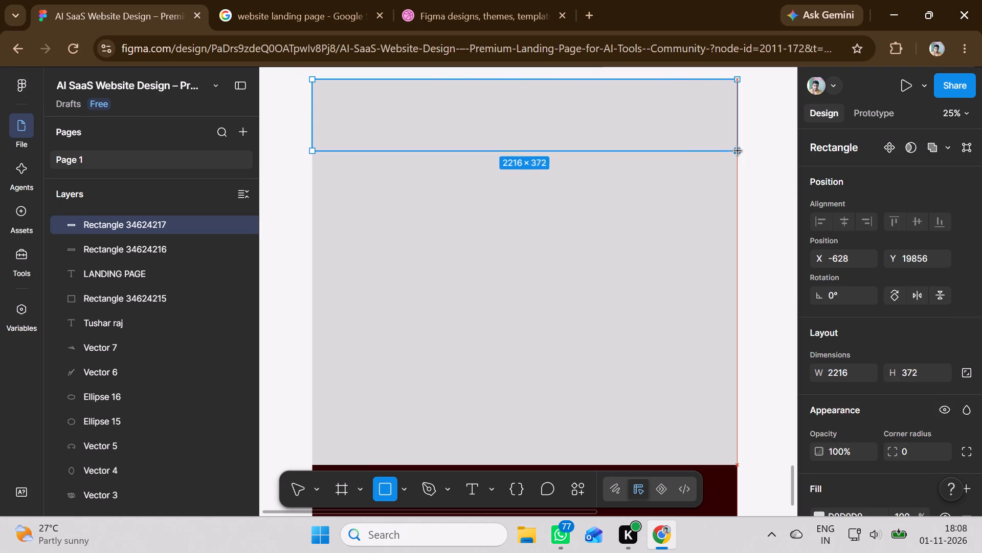
left_click_drag(738, 151, 741, 125)
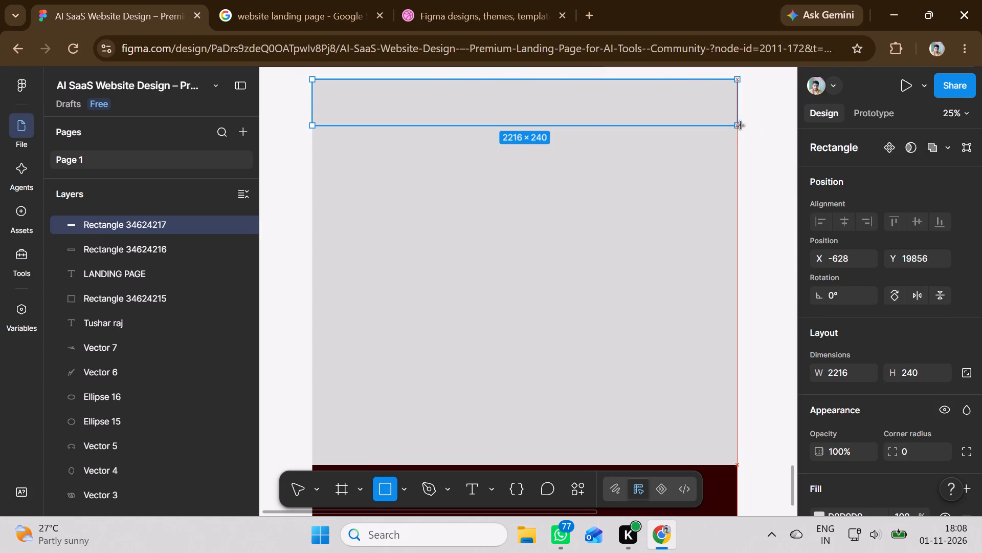
left_click_drag(741, 125, 741, 119)
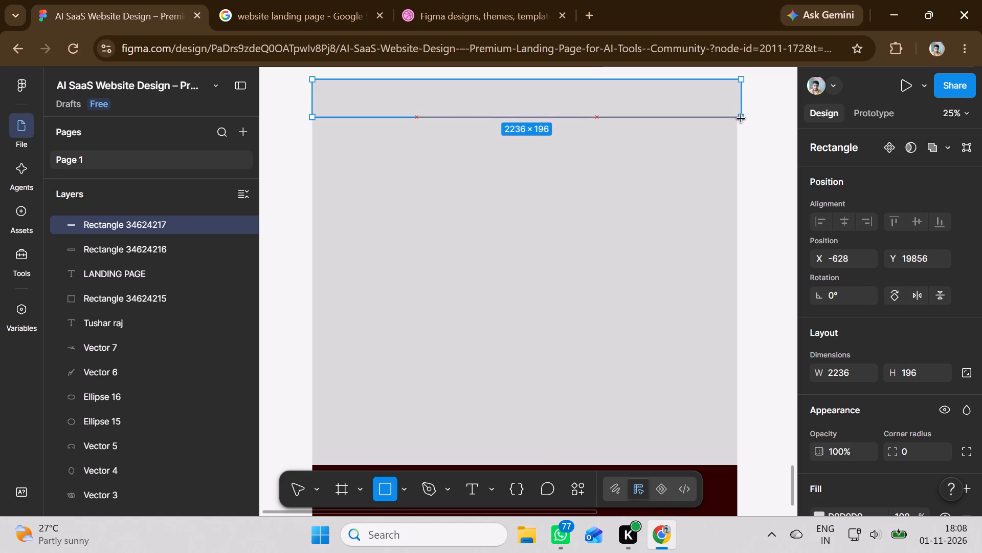
left_click_drag(741, 119, 737, 120)
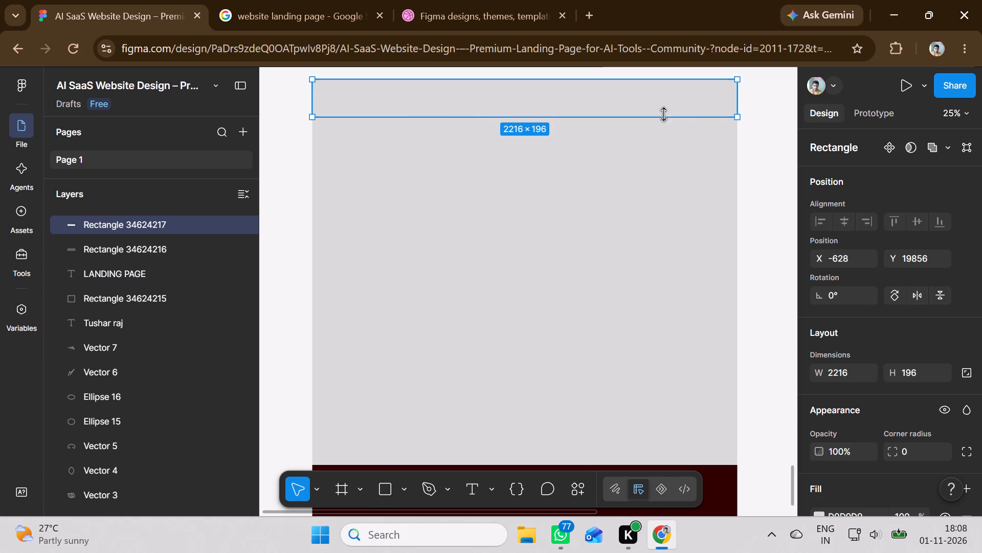
Change the fill of the new upper rectangle to coral red, F26464.
scroll(886, 450, "up", 1)
scroll(884, 449, "down", 2)
scroll(879, 447, "up", 1)
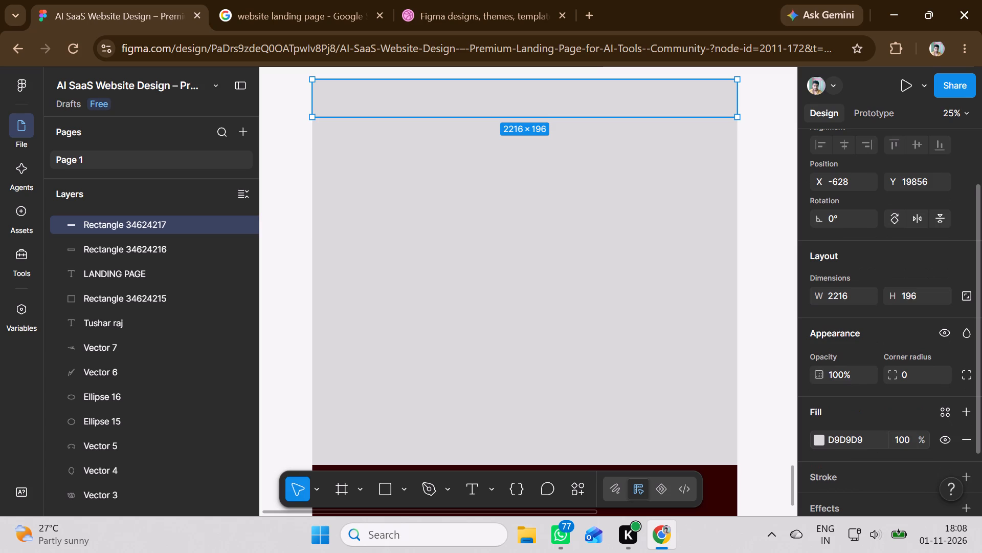
left_click(825, 436)
left_click(809, 446)
left_click(818, 443)
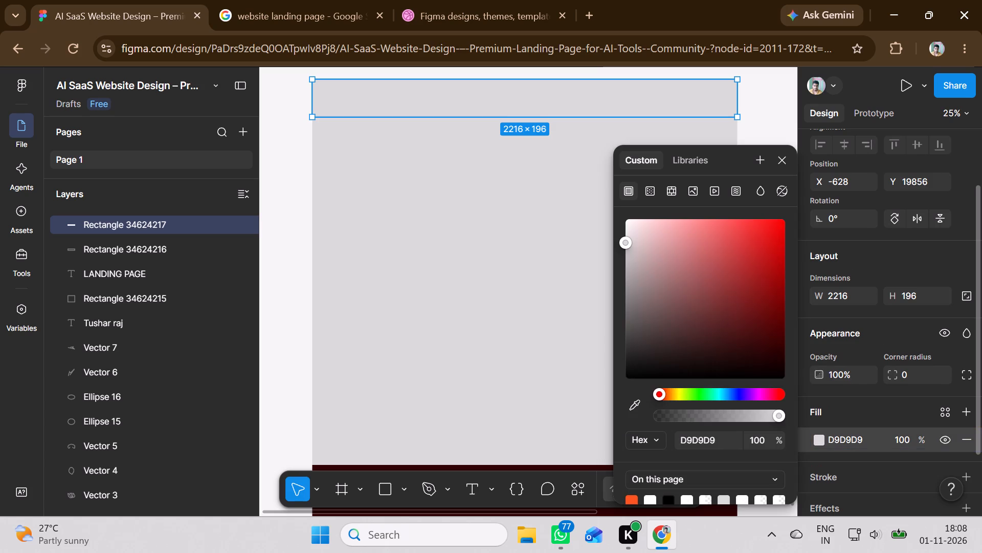
left_click(719, 227)
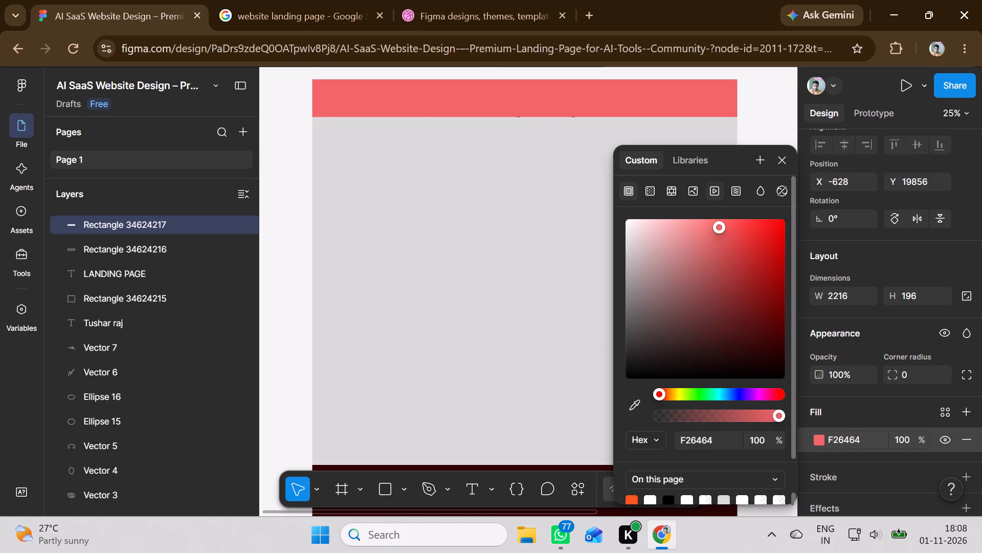
left_click(754, 96)
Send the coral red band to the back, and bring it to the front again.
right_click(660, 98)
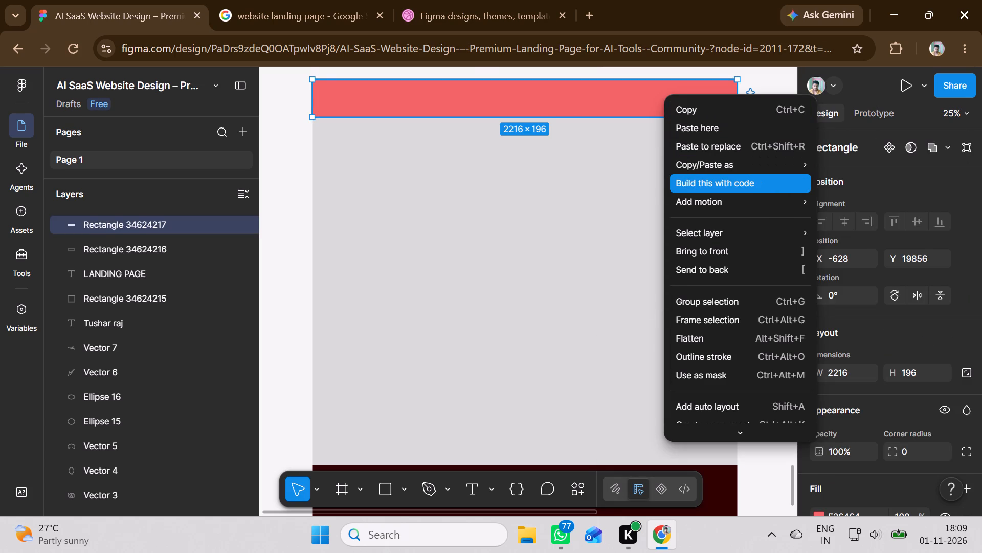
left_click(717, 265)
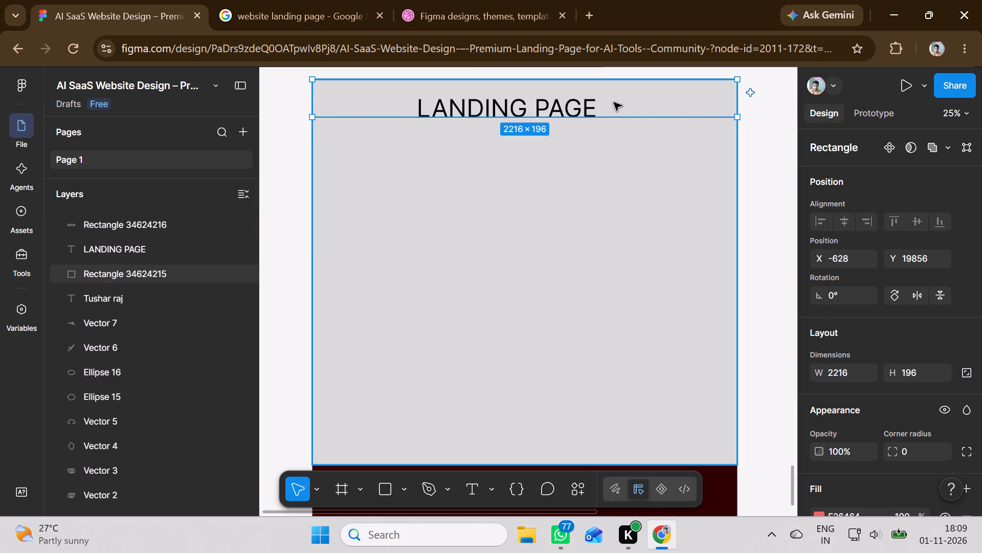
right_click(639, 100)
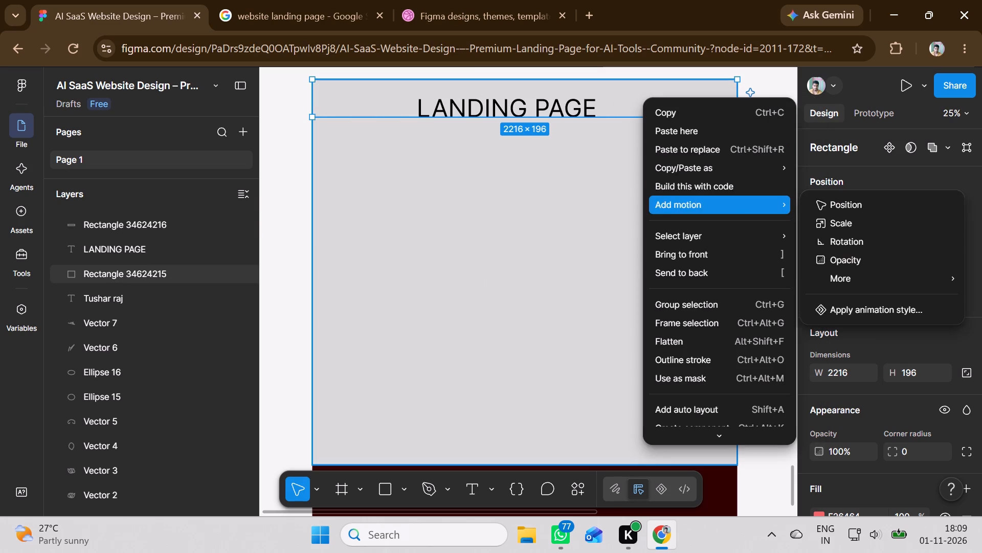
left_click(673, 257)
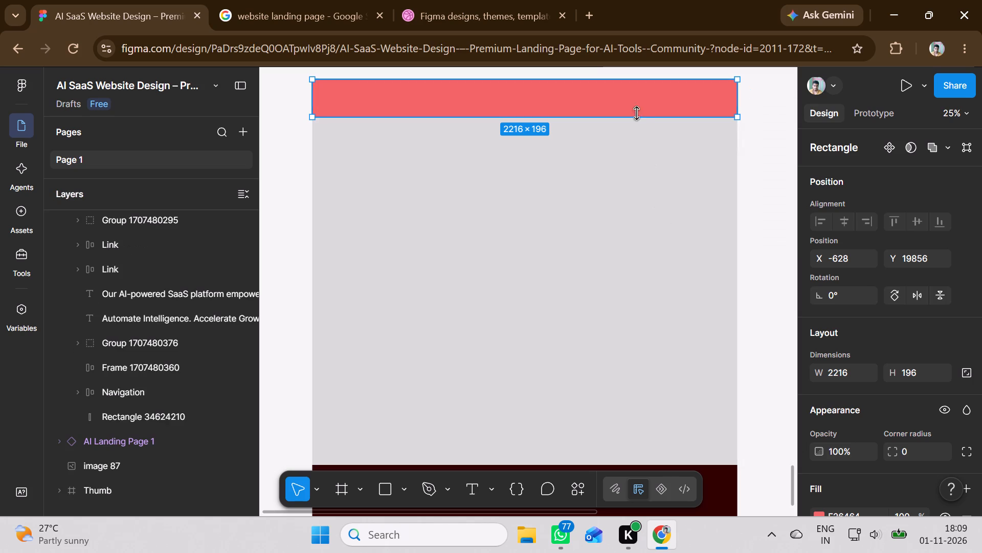
Bring the LANDING PAGE text to the front so it sits above the coral red band.
scroll(149, 282, "up", 2)
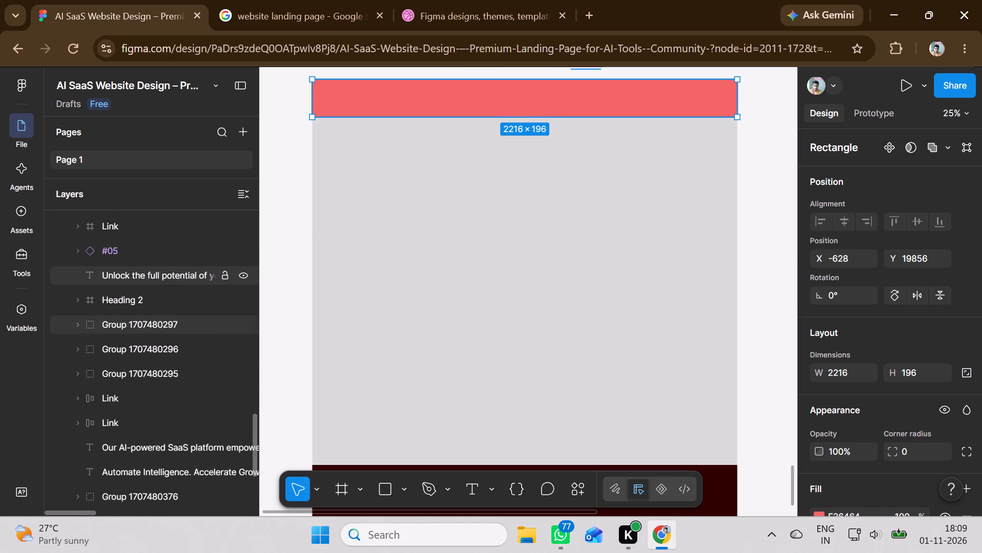
scroll(149, 282, "up", 5)
scroll(149, 282, "down", 9)
scroll(149, 282, "up", 2)
scroll(149, 282, "down", 5)
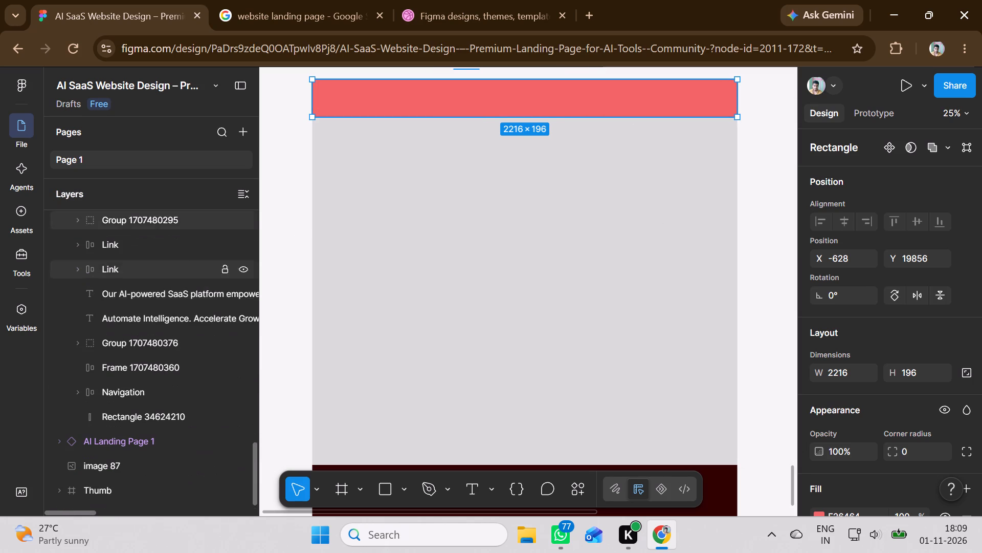
scroll(149, 282, "down", 7)
left_click(435, 107)
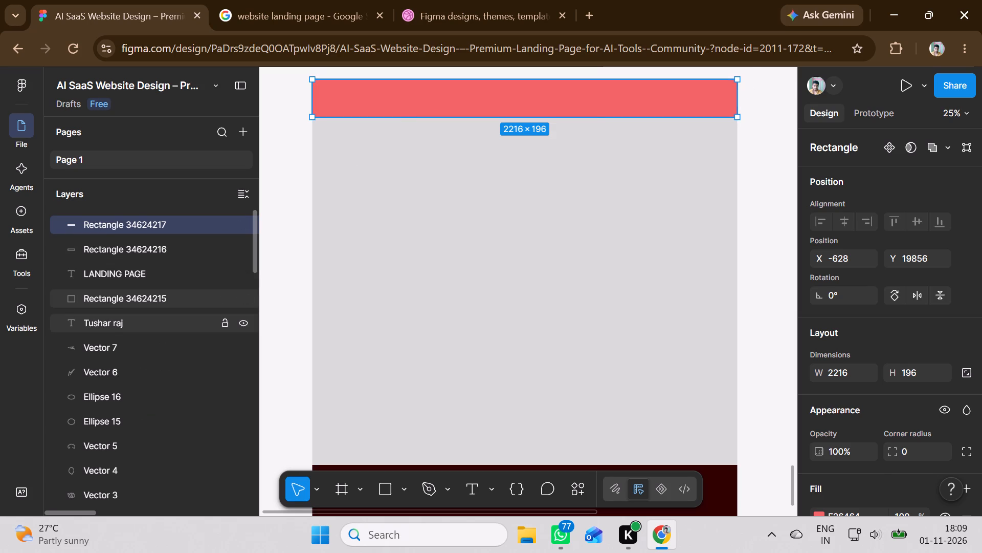
left_click(119, 324)
left_click(126, 274)
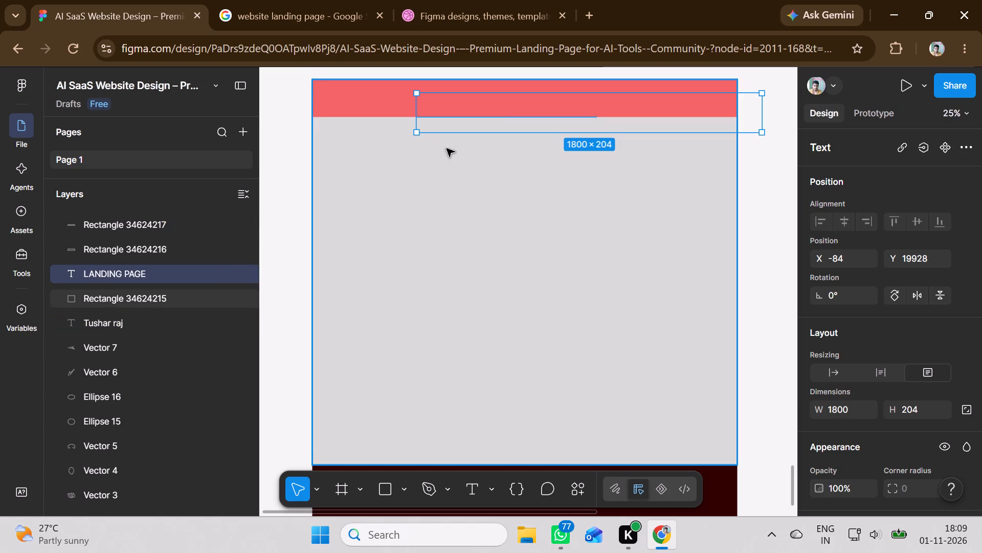
right_click(514, 105)
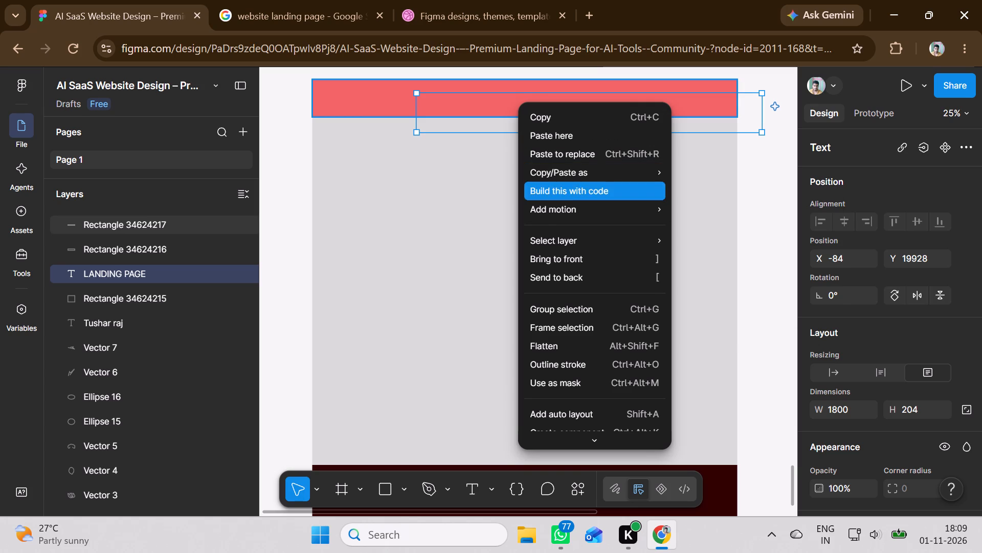
left_click(551, 256)
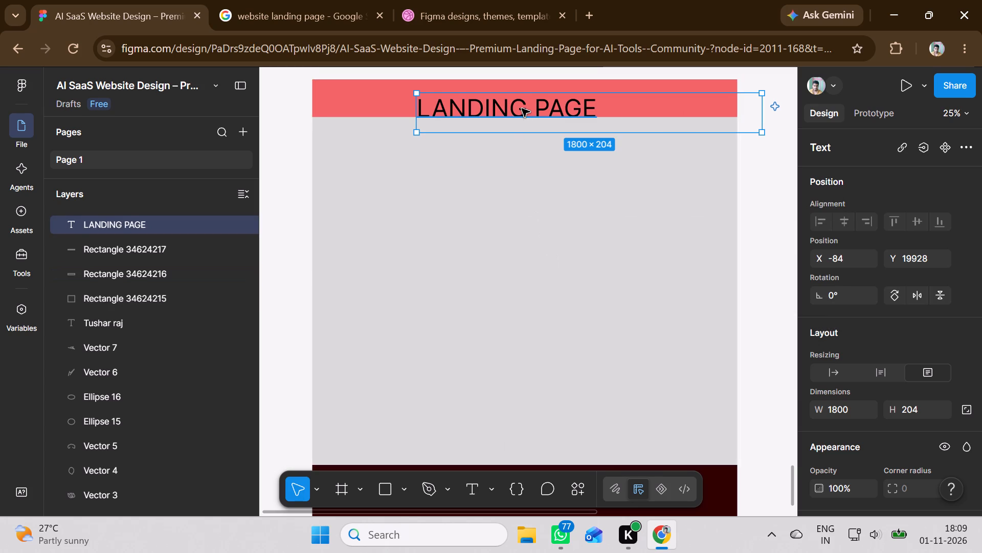
Move the LANDING PAGE heading slightly up and left so it fits inside the coral red band.
left_click_drag(522, 109, 518, 104)
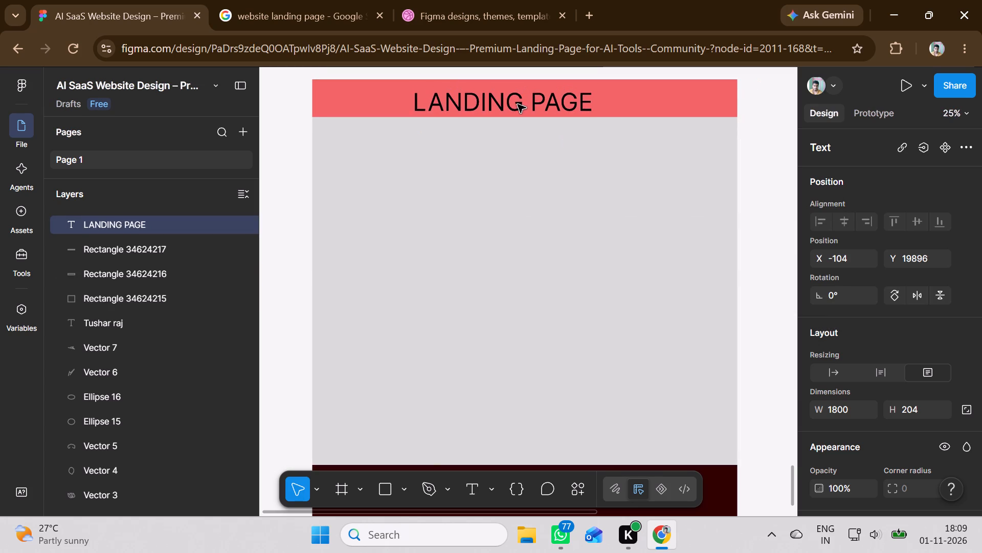
left_click_drag(518, 104, 516, 101)
Set the corner radius of the large grey rectangle to 10.
left_click(314, 281)
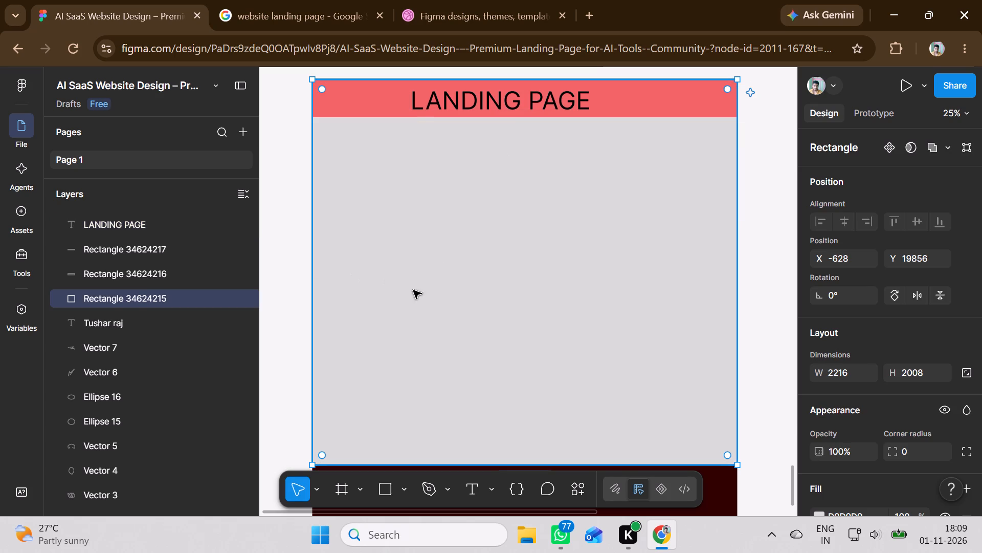
scroll(909, 396, "down", 3)
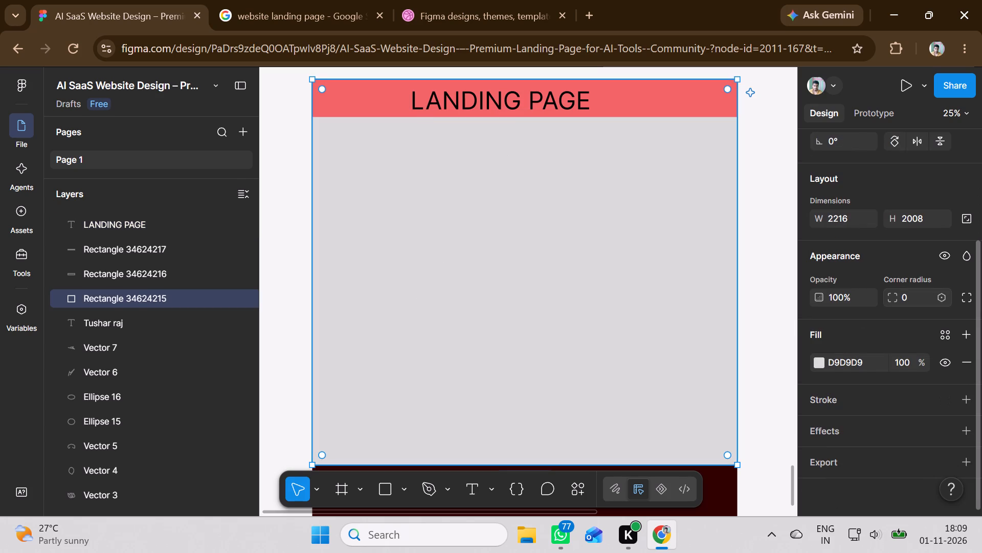
left_click(920, 290)
key("Up")
key("Up")
key("Up")
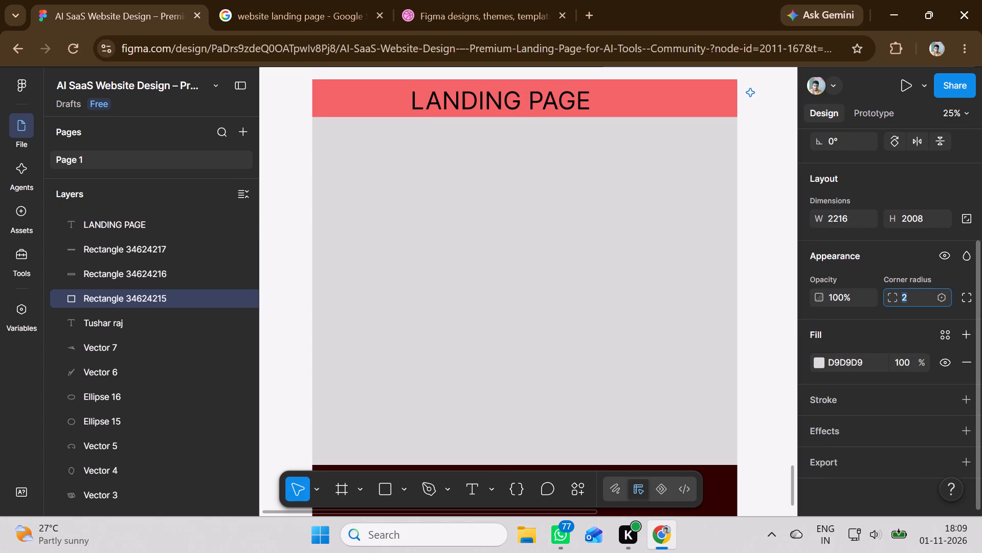
key("Up")
key("Up")
key("Up")
key("Up")
key("Up")
key("Up")
key("Up")
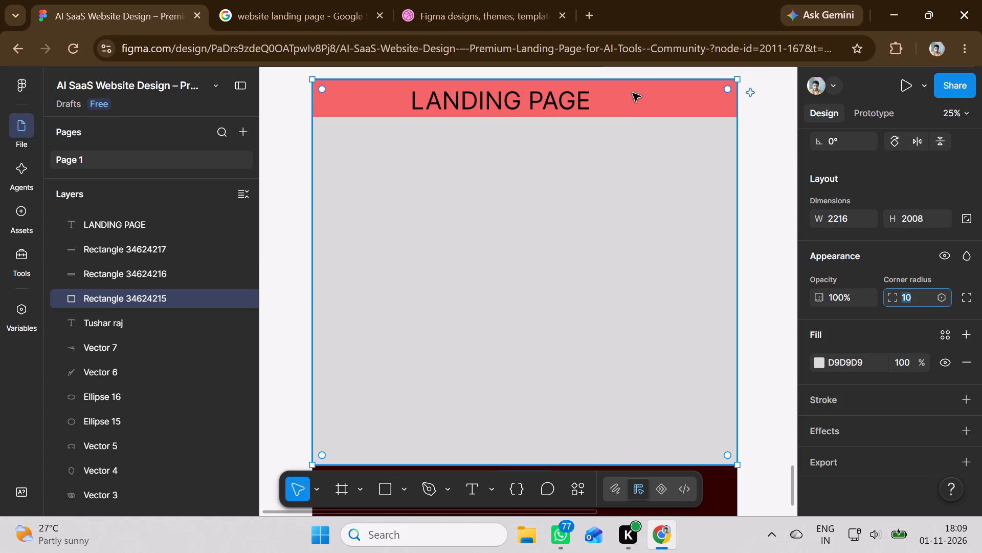
Set the corner radius of the coral red band to 10 and deselect it.
left_click(633, 89)
left_click(909, 297)
key("Up")
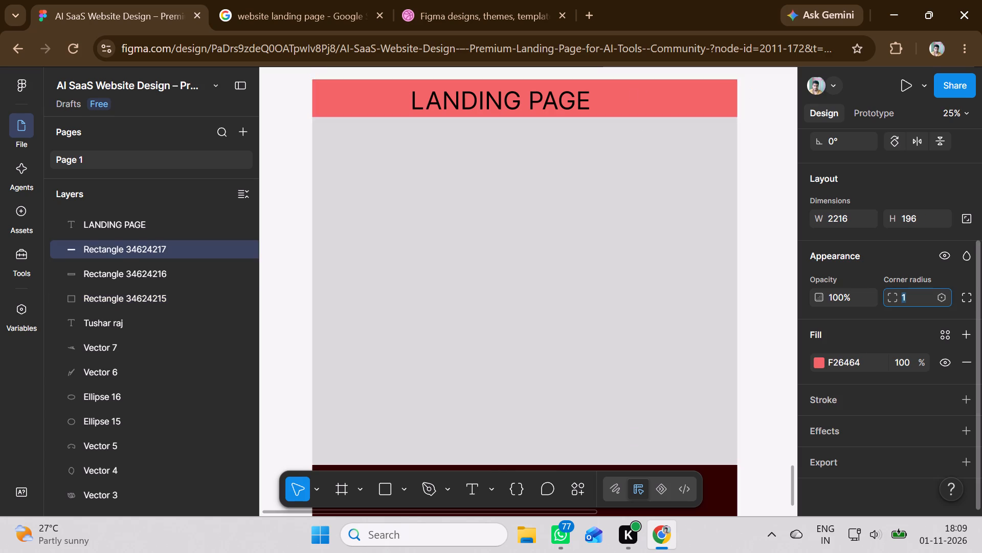
key("Up")
key("Up")
key("Up")
key("Up")
key("Up")
key("Up")
key("Up")
key("Up")
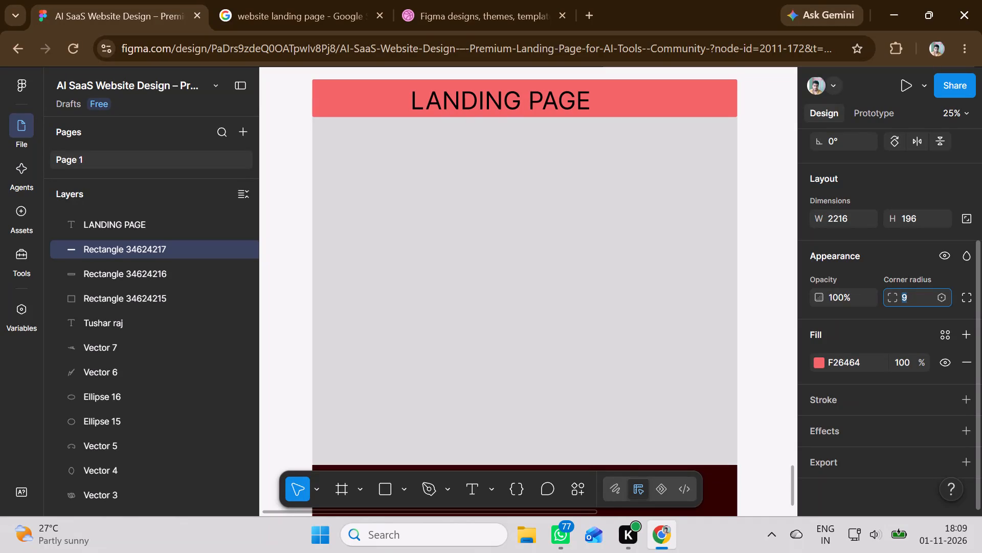
key("Up")
left_click(292, 259)
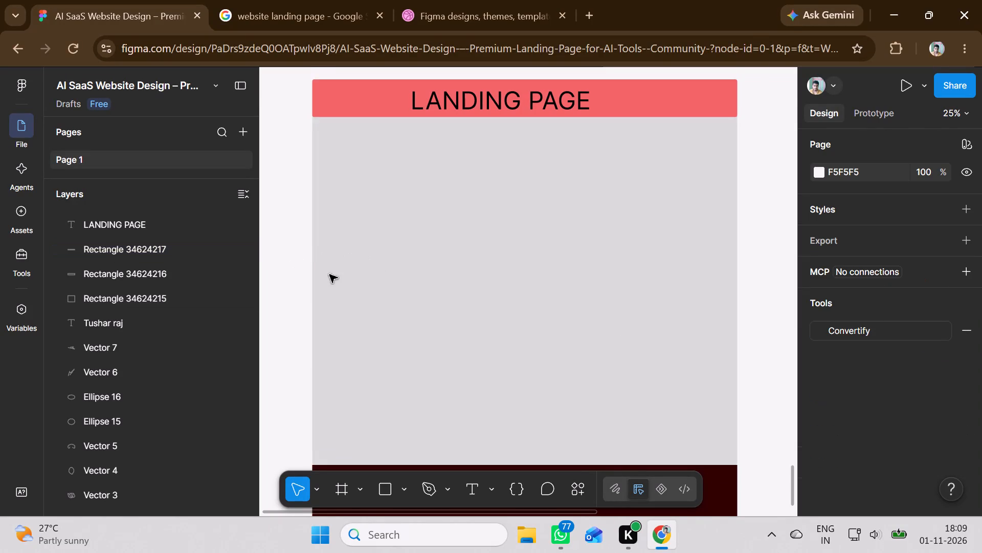
Look over the layout from the coral header band down to the dark red lower band.
scroll(427, 287, "down", 1)
scroll(427, 287, "up", 1)
scroll(427, 287, "down", 6)
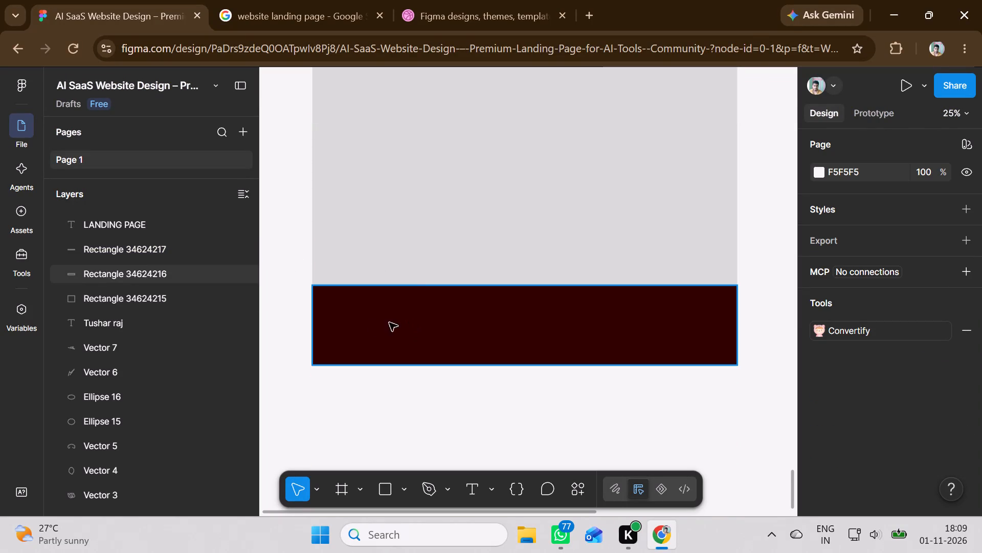
scroll(422, 314, "down", 1)
scroll(422, 314, "up", 3)
scroll(423, 314, "down", 1)
scroll(436, 316, "up", 2)
scroll(436, 316, "down", 1)
scroll(436, 316, "up", 10)
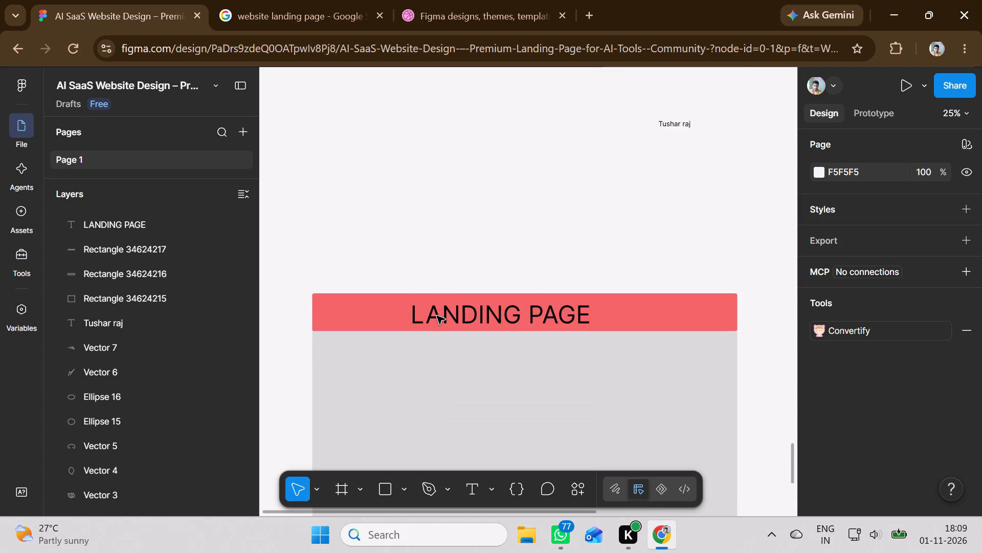
scroll(437, 316, "down", 9)
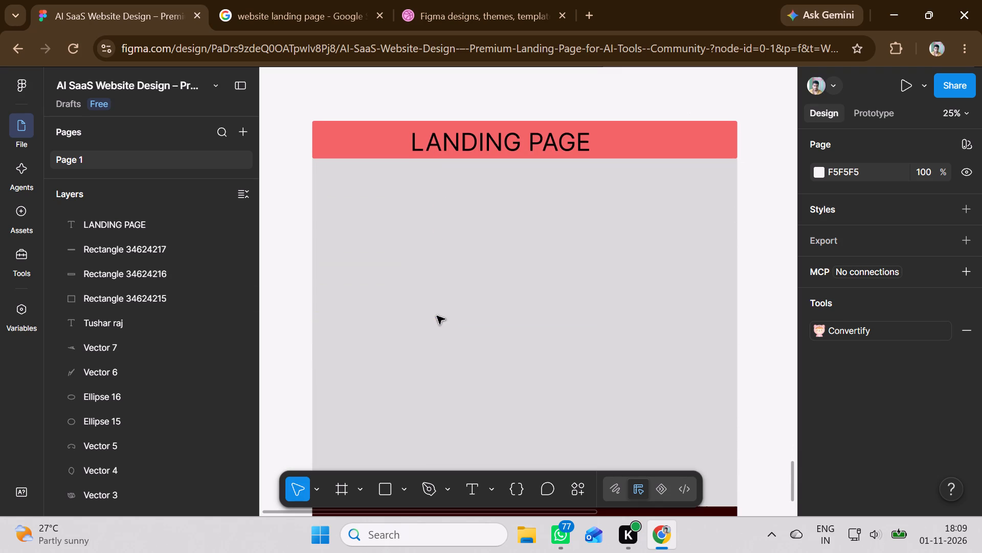
Draw a rectangle about 1072 × 1792 in the left half of the grey area, directly below the coral band.
left_click(378, 488)
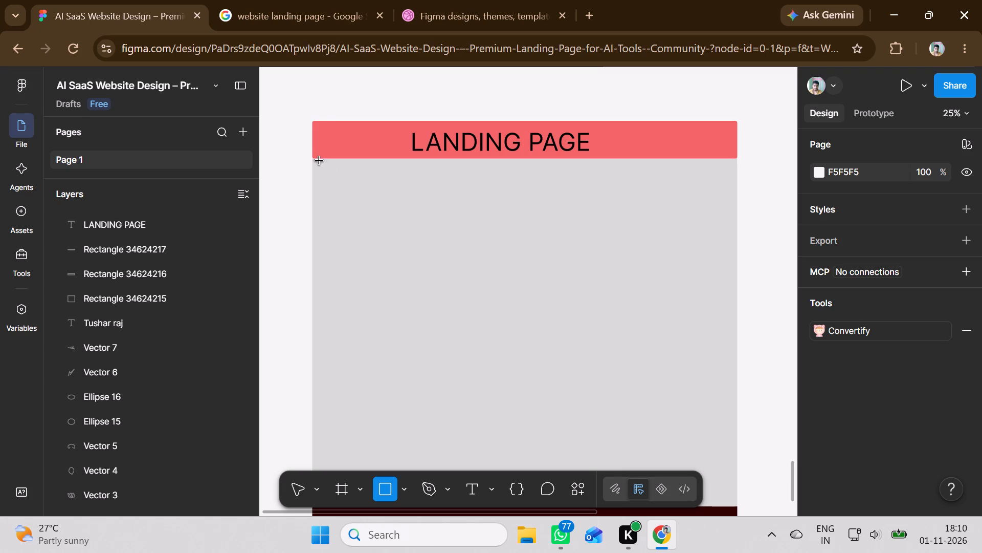
left_click_drag(319, 161, 499, 463)
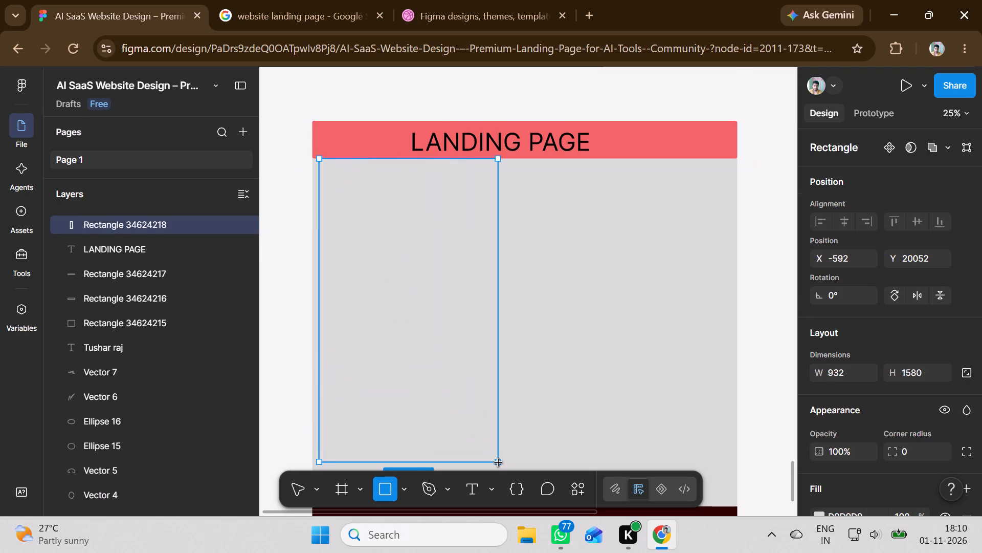
left_click_drag(499, 463, 523, 232)
scroll(499, 463, "down", 5)
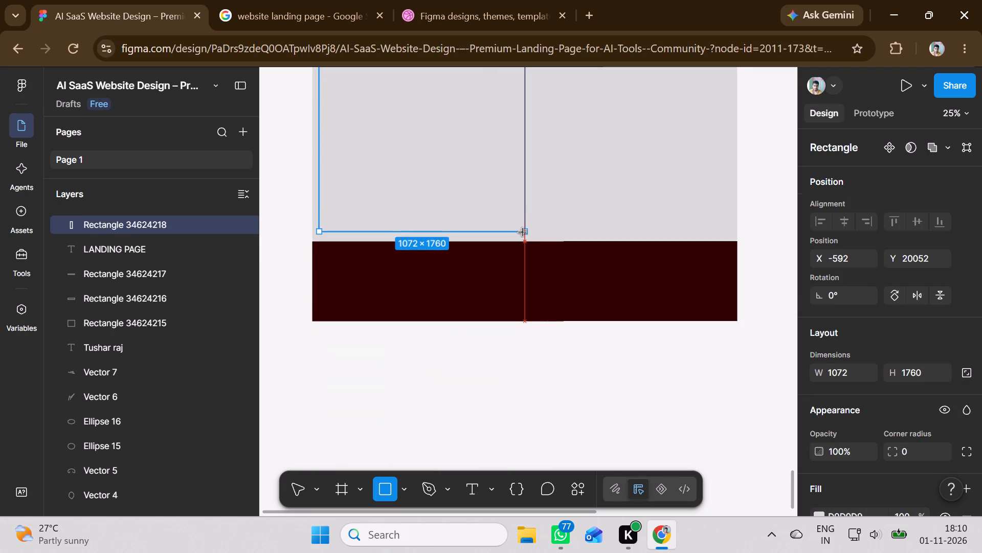
left_click_drag(523, 232, 523, 237)
Add a near-black stroke, 181616, to the left column rectangle.
scroll(471, 364, "up", 4)
scroll(471, 364, "down", 1)
scroll(471, 364, "up", 3)
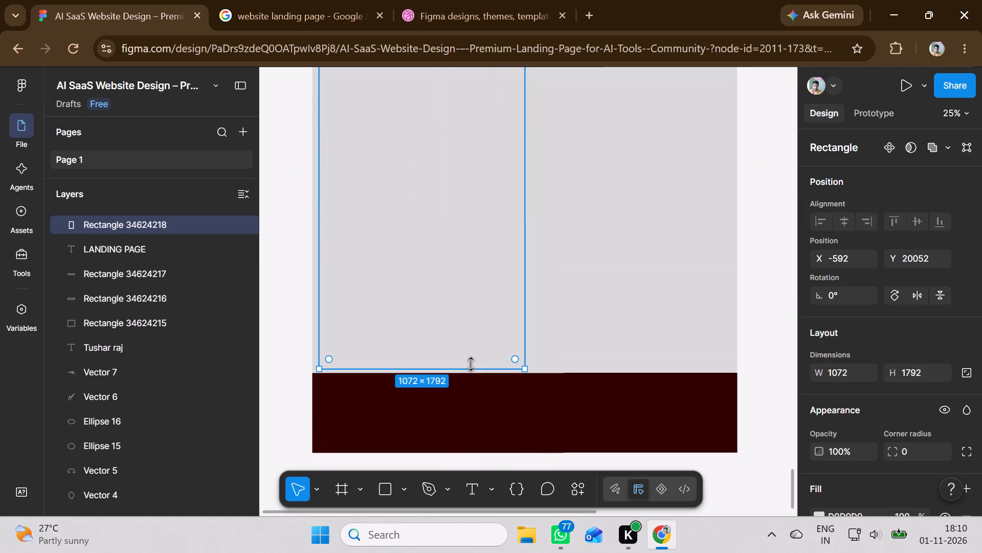
scroll(471, 364, "up", 2)
scroll(471, 364, "down", 1)
scroll(471, 364, "up", 4)
scroll(867, 363, "down", 3)
left_click(844, 398)
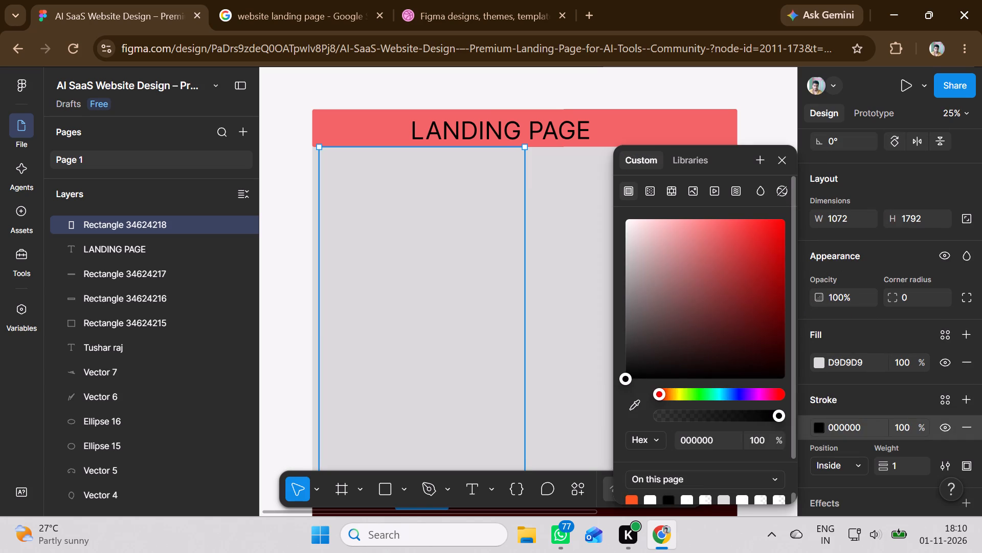
left_click(639, 364)
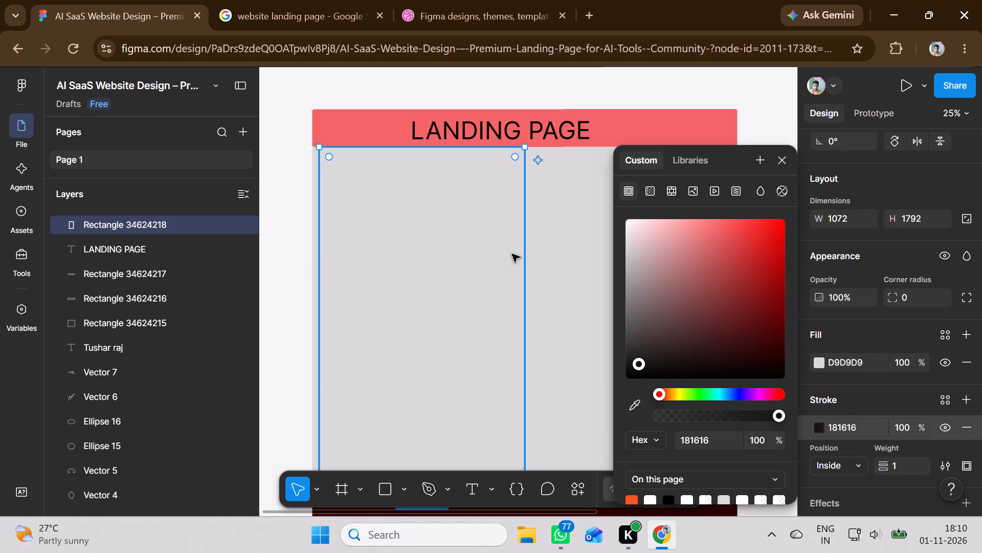
left_click(564, 252)
Draw a second rectangle about 1052 × 1792 in the right half of the grey area, level with the left column.
scroll(394, 324, "down", 2)
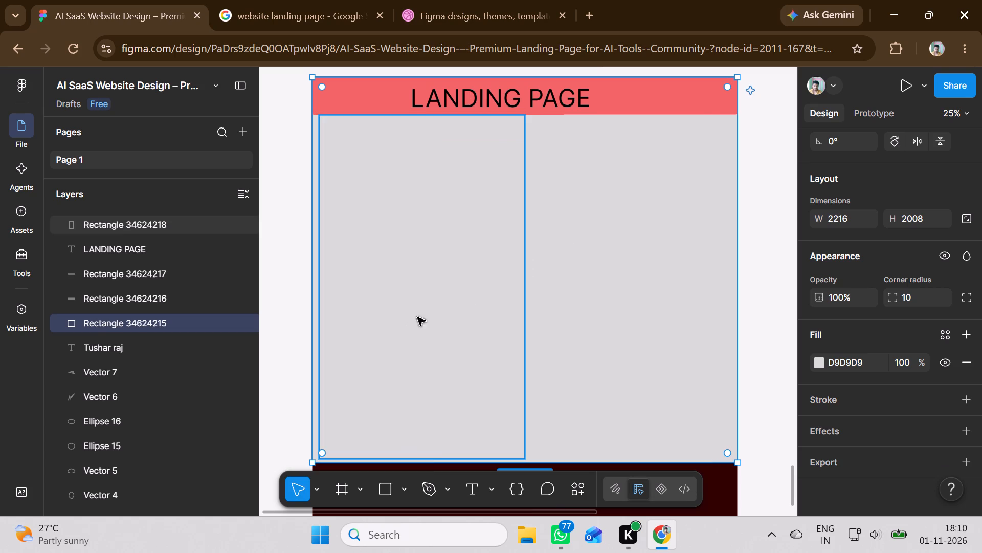
left_click(387, 486)
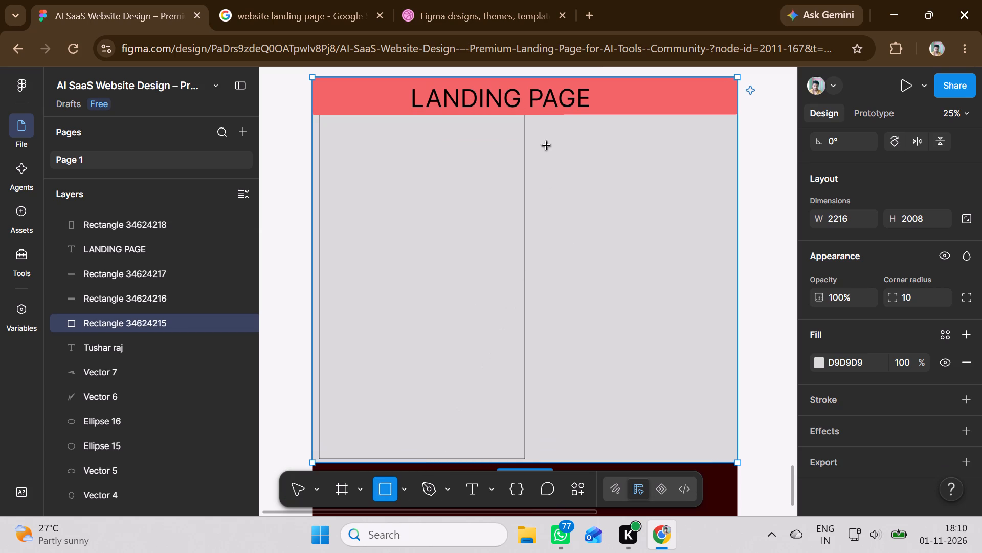
left_click_drag(530, 118, 567, 185)
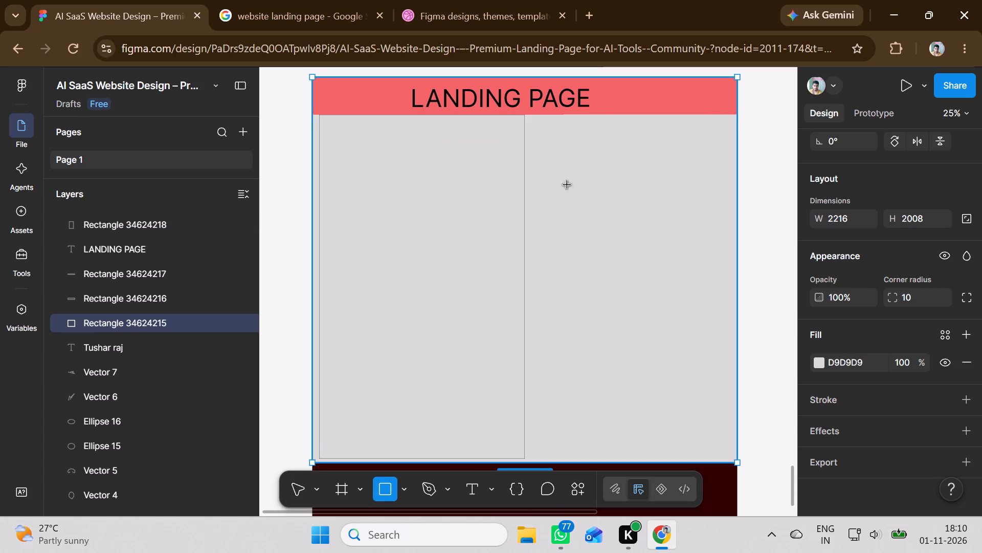
left_click_drag(567, 185, 697, 421)
scroll(688, 443, "down", 3)
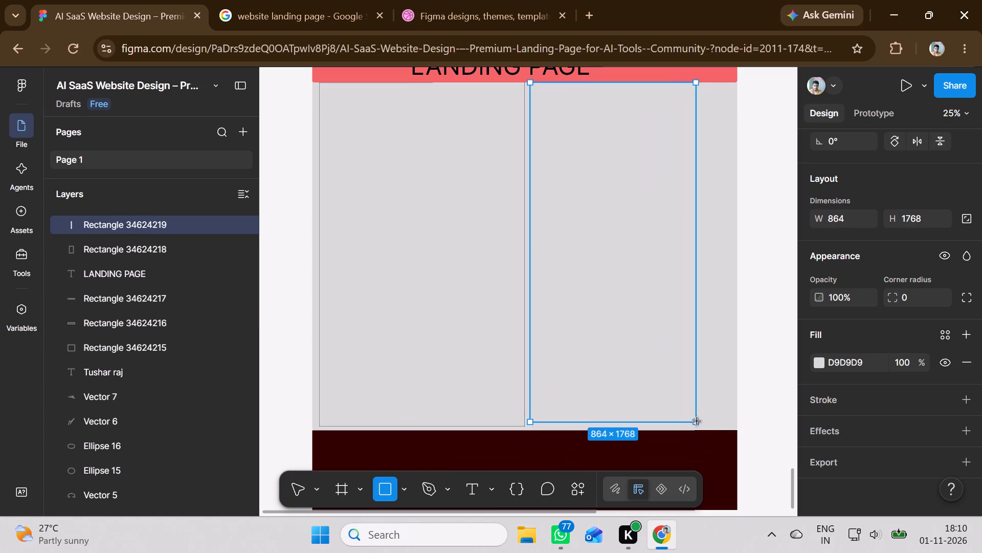
left_click_drag(697, 421, 734, 427)
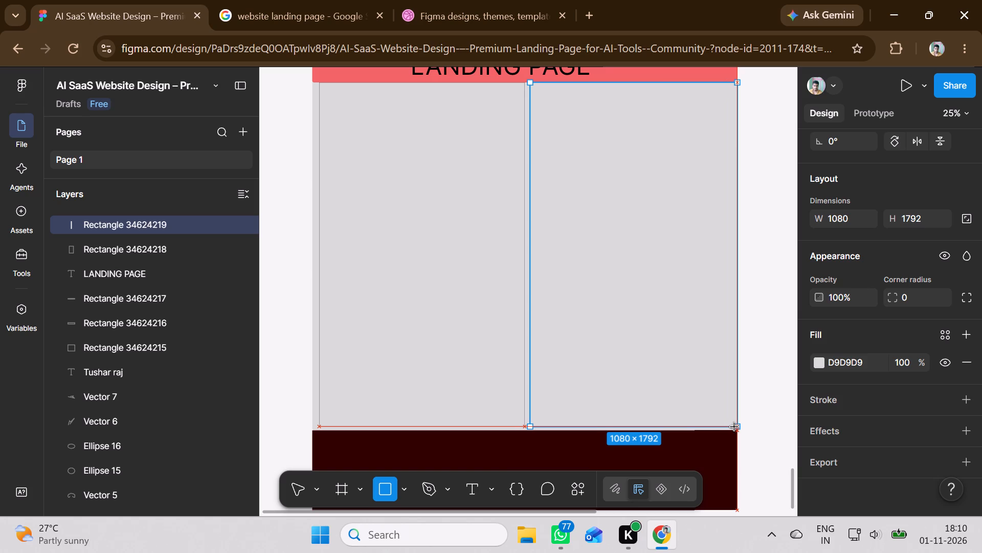
left_click_drag(734, 427, 732, 428)
left_click(764, 293)
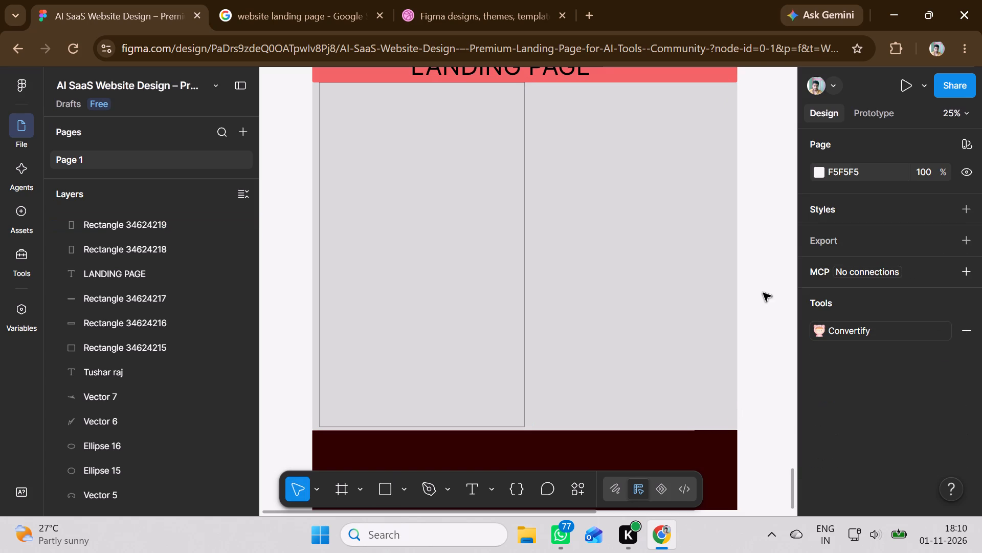
Add a near-black stroke to the right column rectangle, similar to the left column's outline.
left_click(687, 325)
scroll(828, 419, "down", 3)
left_click(852, 405)
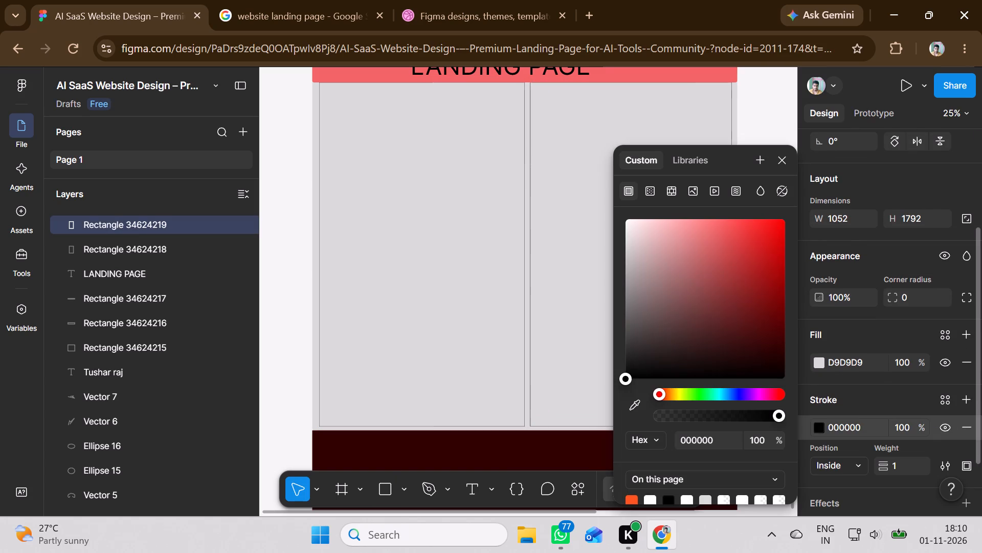
left_click(636, 364)
left_click(775, 113)
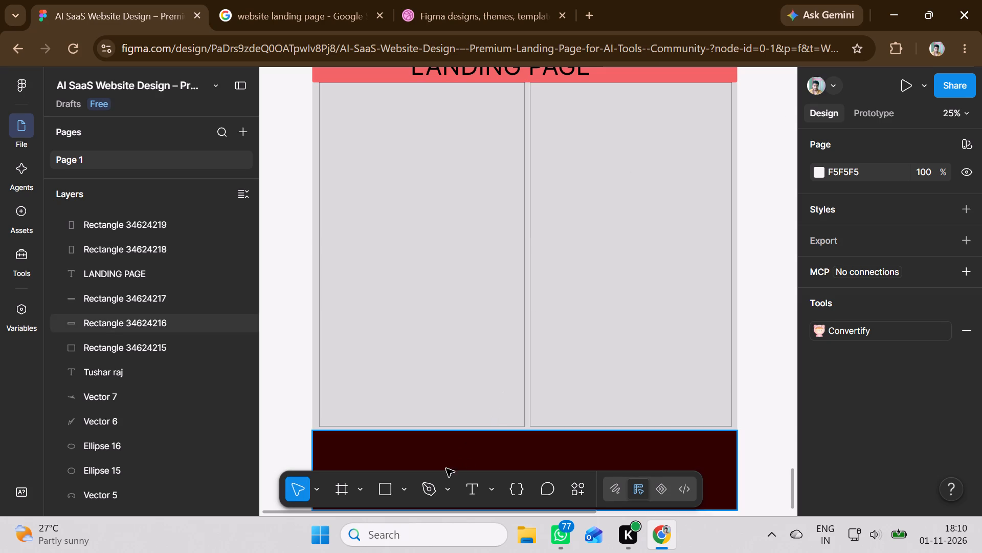
Draw a rectangle about 1012 × 96 inside the top of the left column, with a small margin around it.
left_click(389, 485)
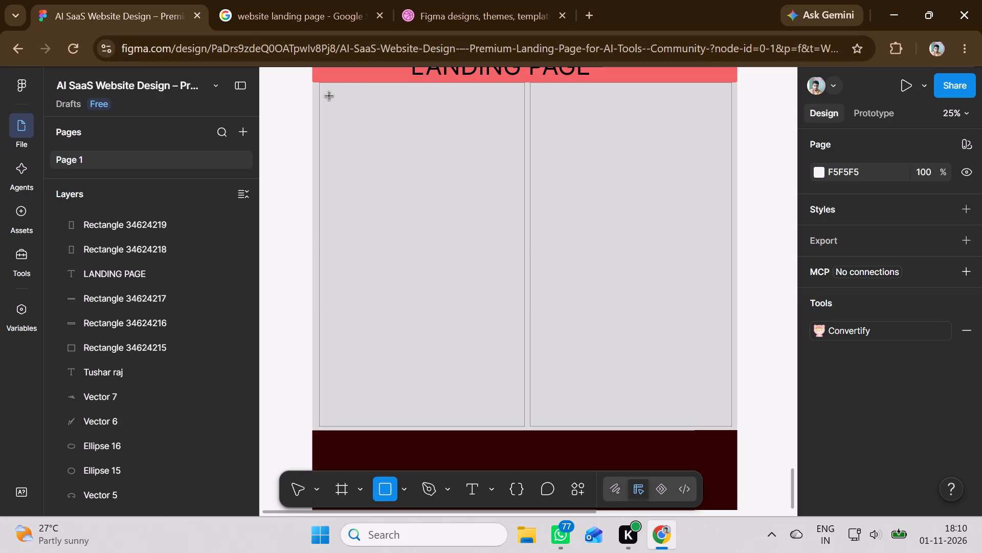
left_click_drag(325, 88, 471, 112)
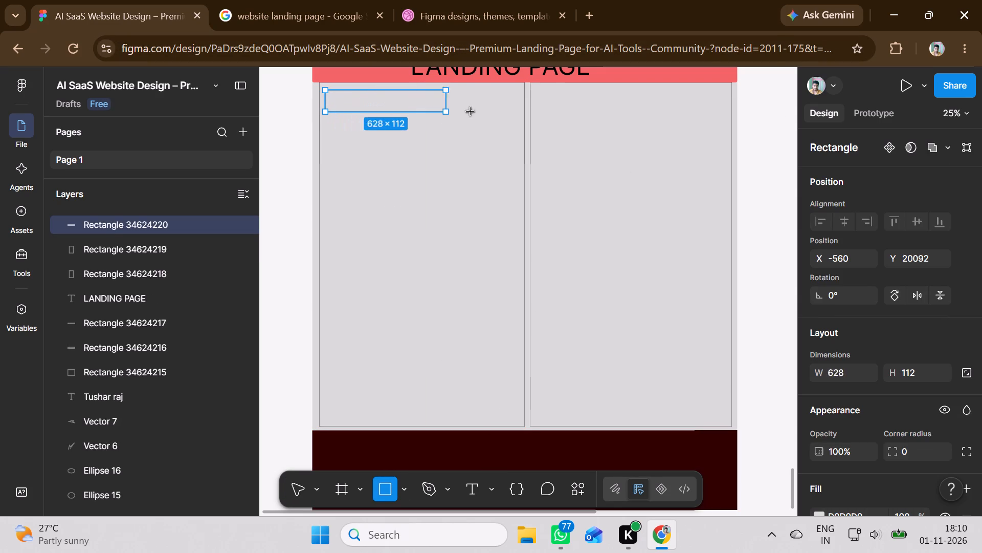
left_click_drag(471, 112, 521, 108)
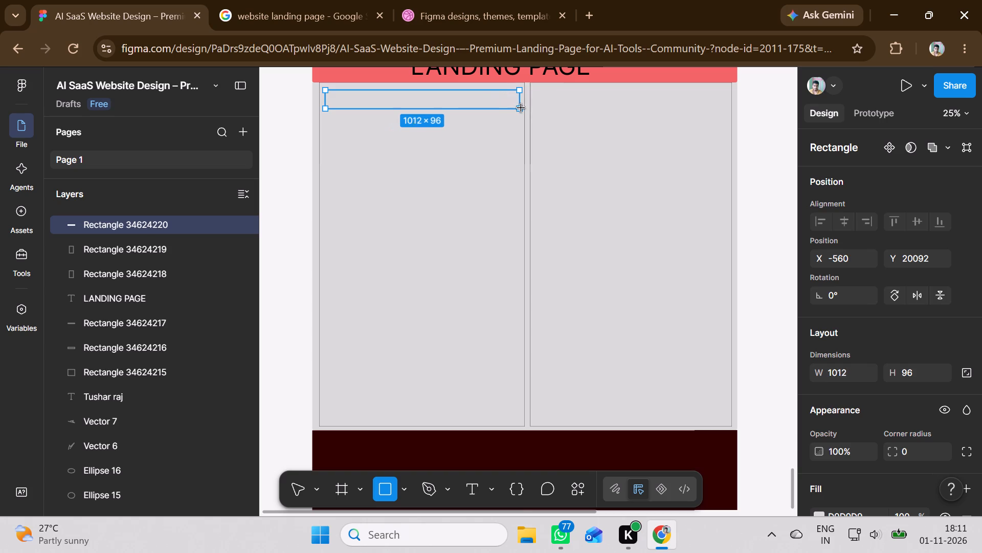
left_click_drag(521, 108, 520, 108)
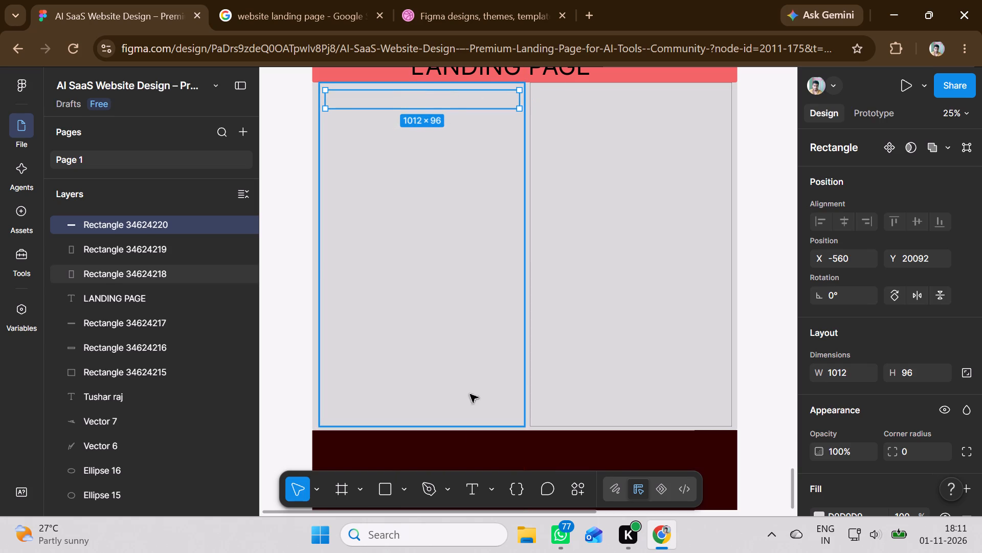
Add the text CODE DUEL inside the thin rectangle at the top of the left column.
left_click(472, 483)
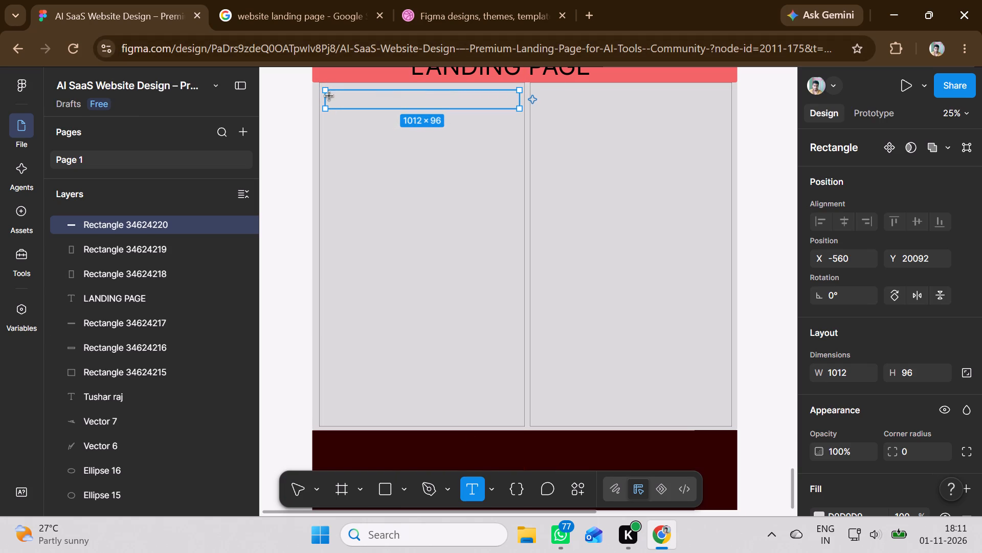
left_click(332, 97)
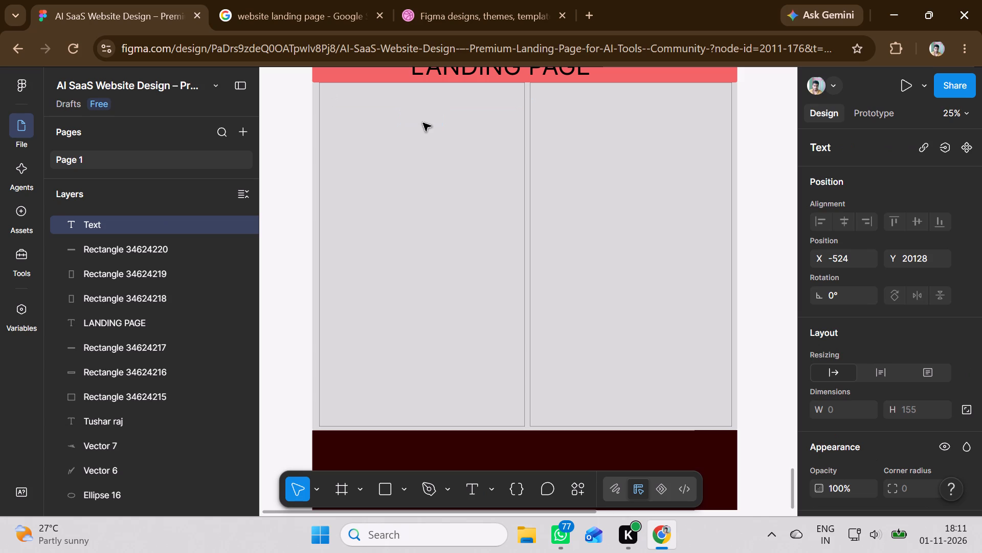
type("CODE")
key("space")
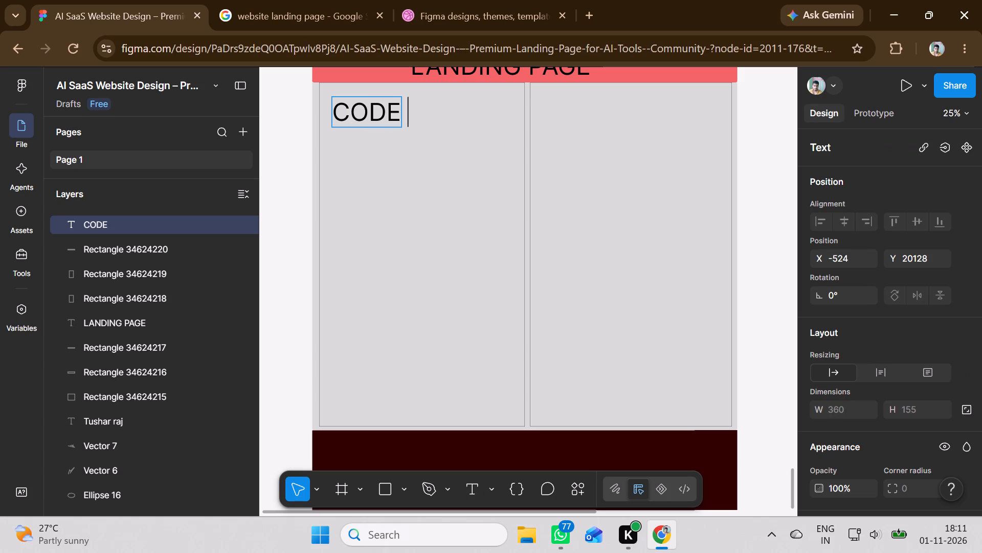
type("DUEL")
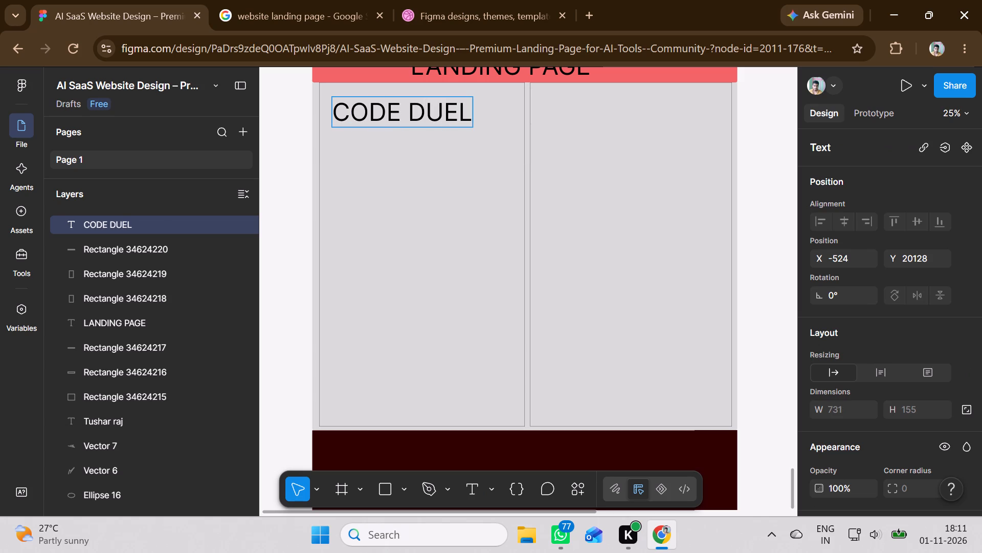
Set the font size of the whole CODE DUEL text to 96.
left_click_drag(467, 108, 344, 114)
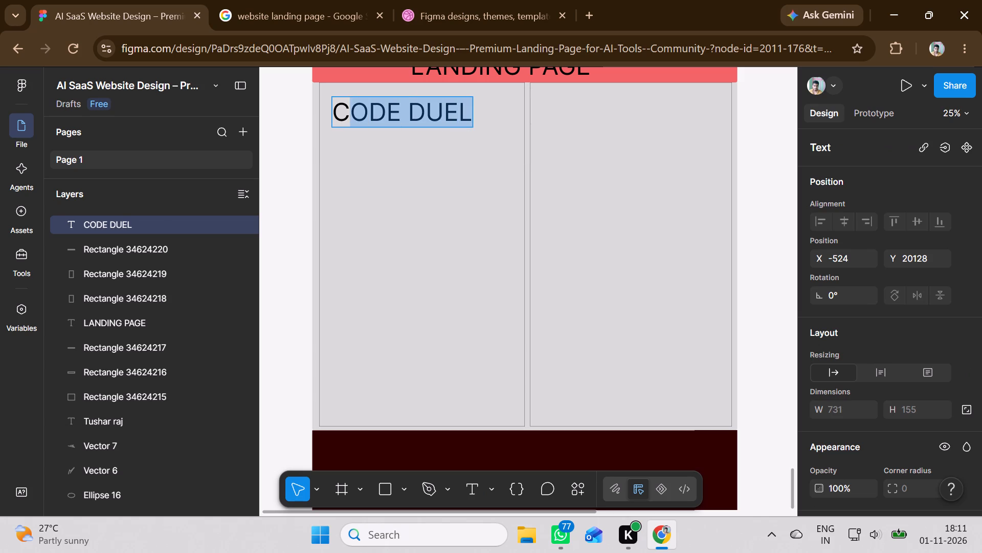
left_click_drag(344, 114, 339, 114)
scroll(889, 311, "down", 3)
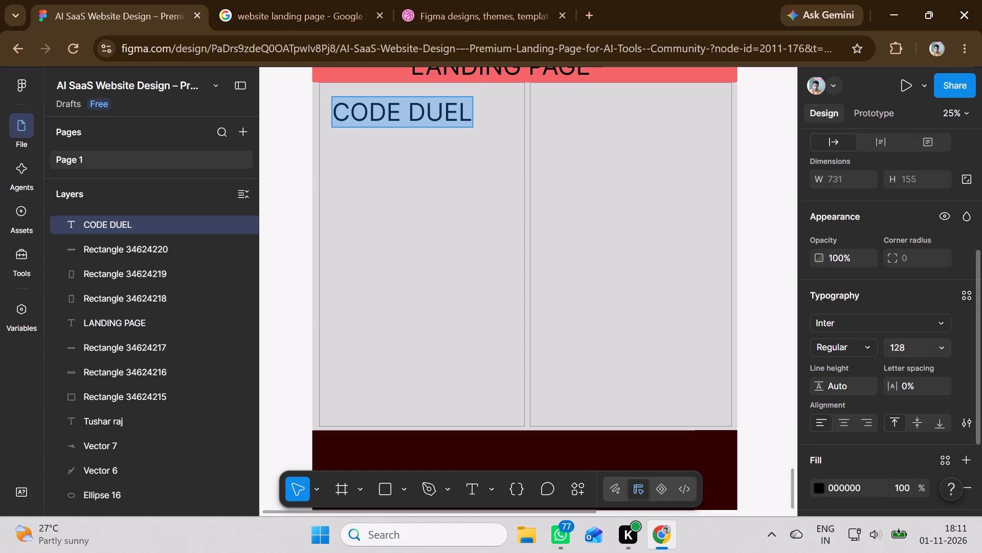
left_click(946, 343)
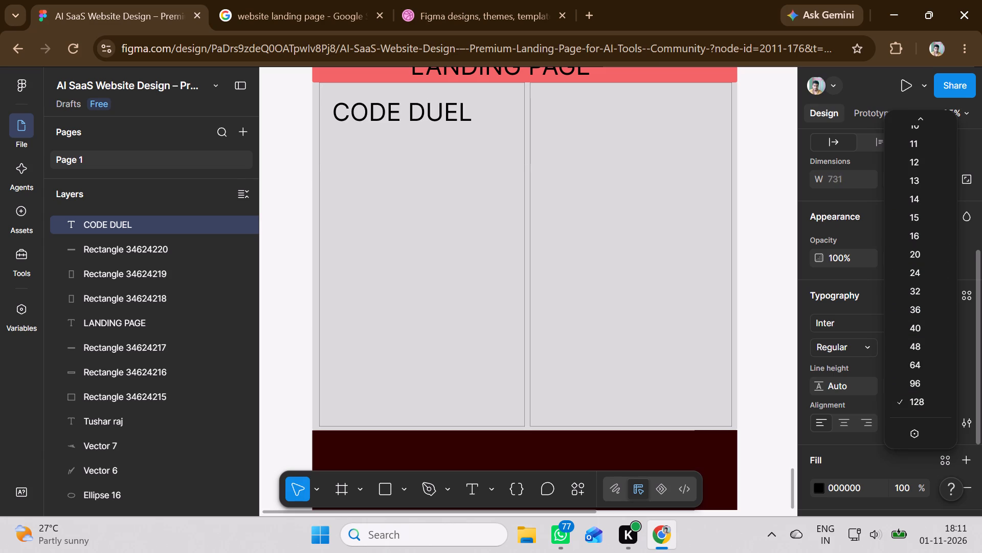
left_click(926, 384)
left_click(397, 114)
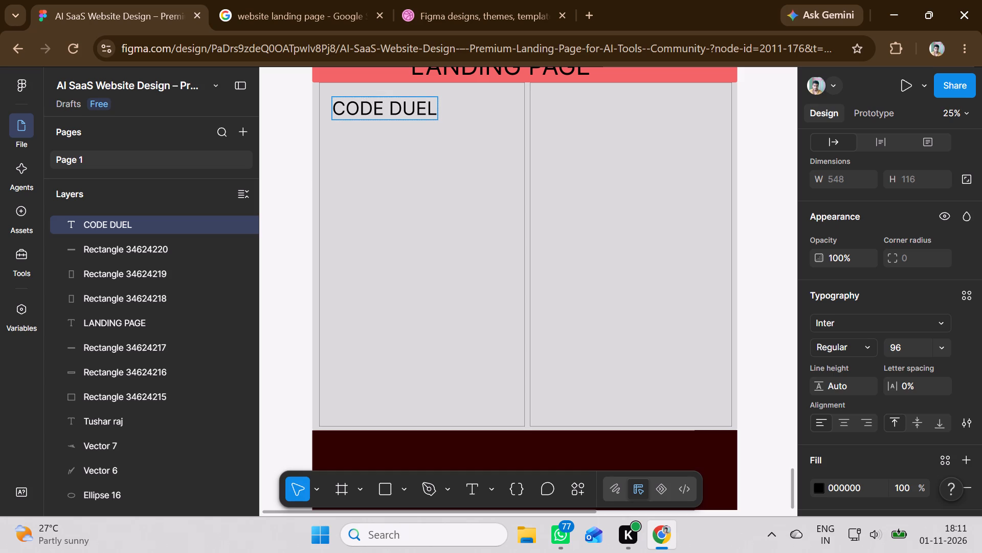
Move the CODE DUEL heading to the horizontal centre of the left column, slightly closer to its top edge.
left_click_drag(365, 93, 416, 105)
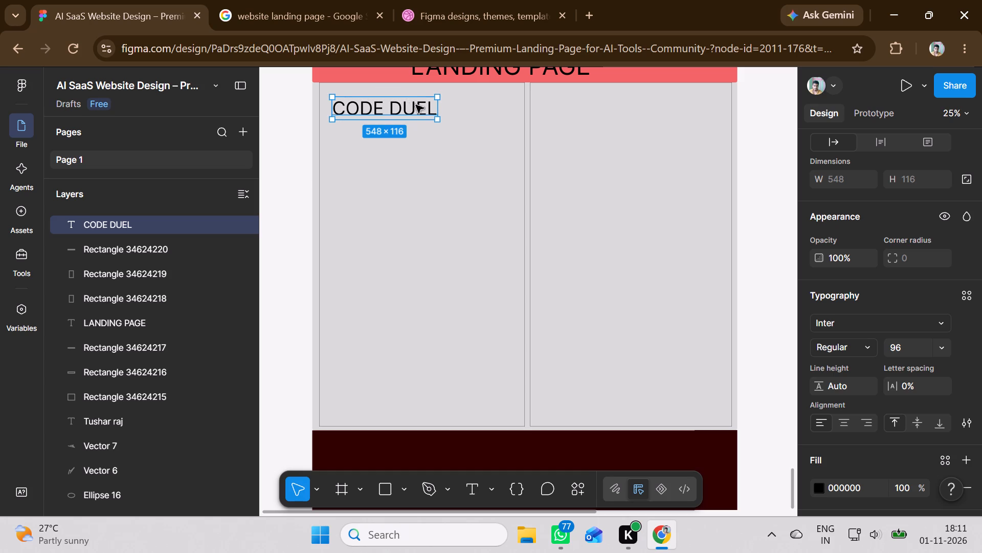
left_click_drag(416, 105, 423, 109)
left_click_drag(411, 101, 442, 98)
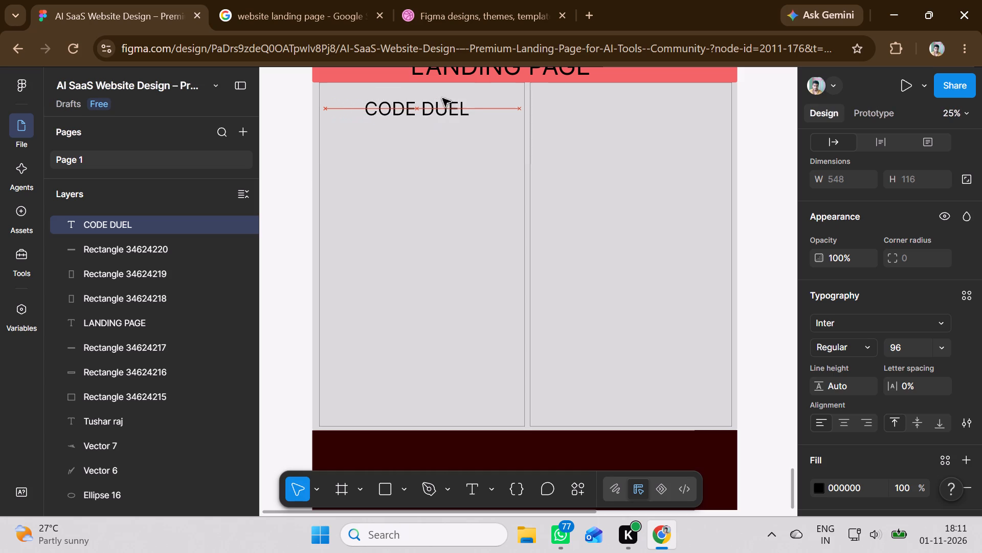
left_click_drag(442, 98, 448, 95)
left_click(436, 176)
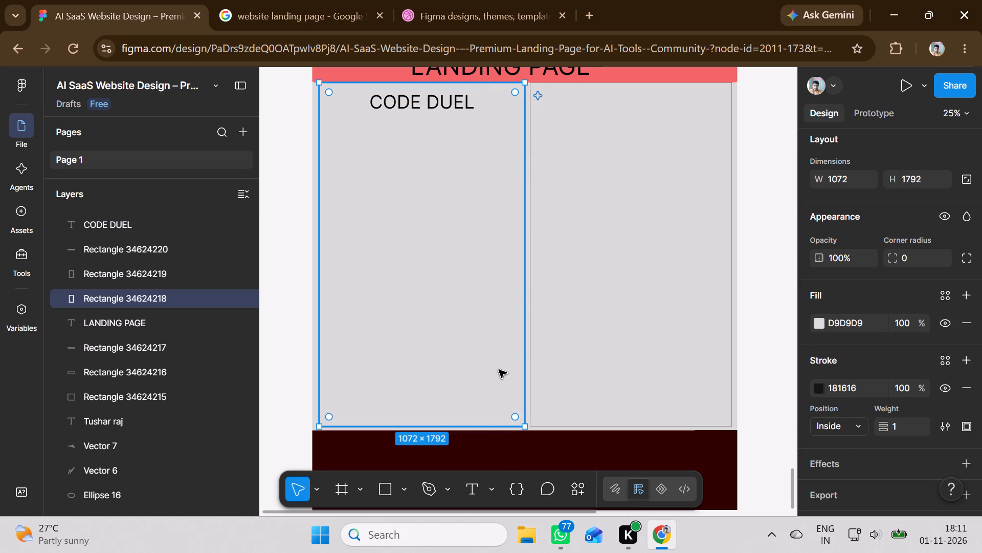
Draw a text box about 1012 × 680 below the CODE DUEL heading, nearly spanning the left column's width.
left_click(475, 487)
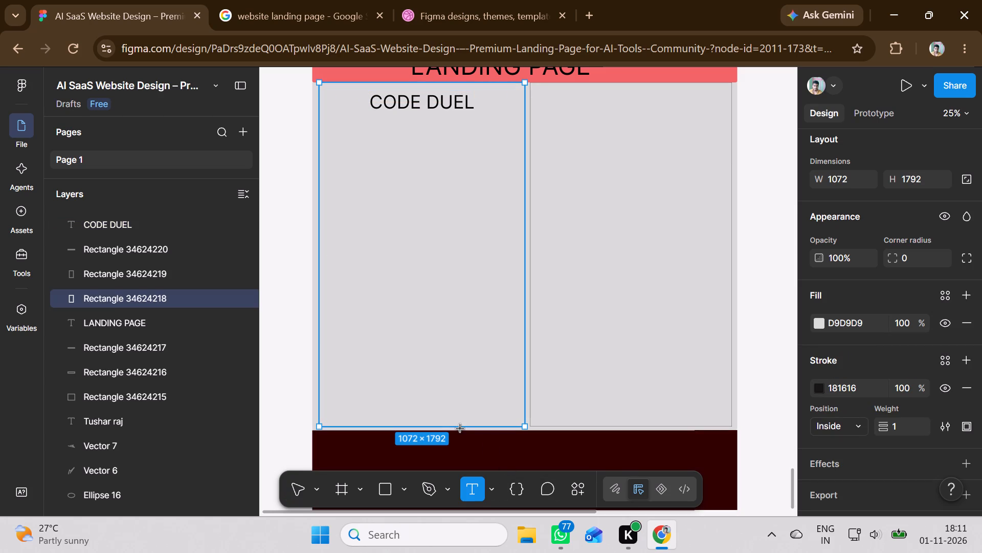
left_click_drag(330, 123, 390, 178)
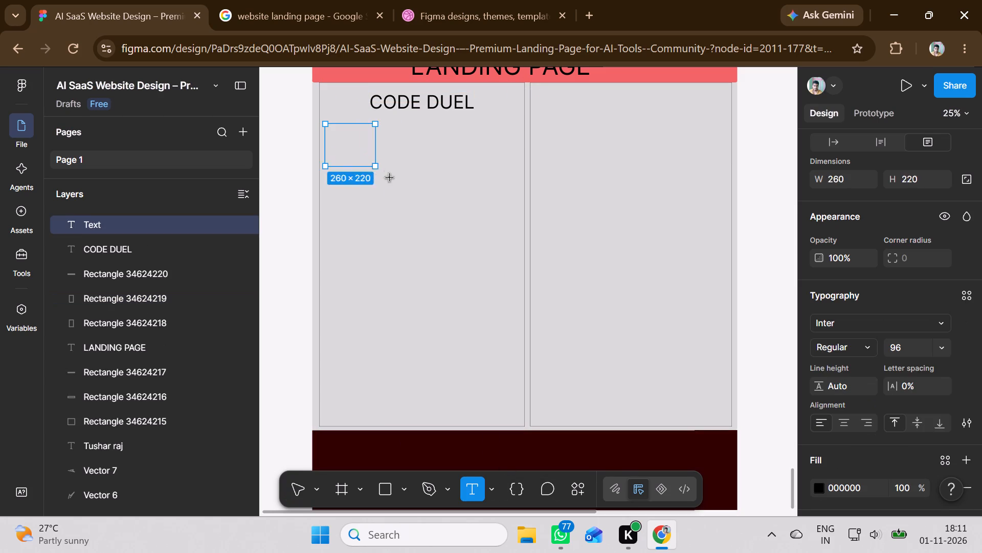
left_click_drag(390, 178, 517, 287)
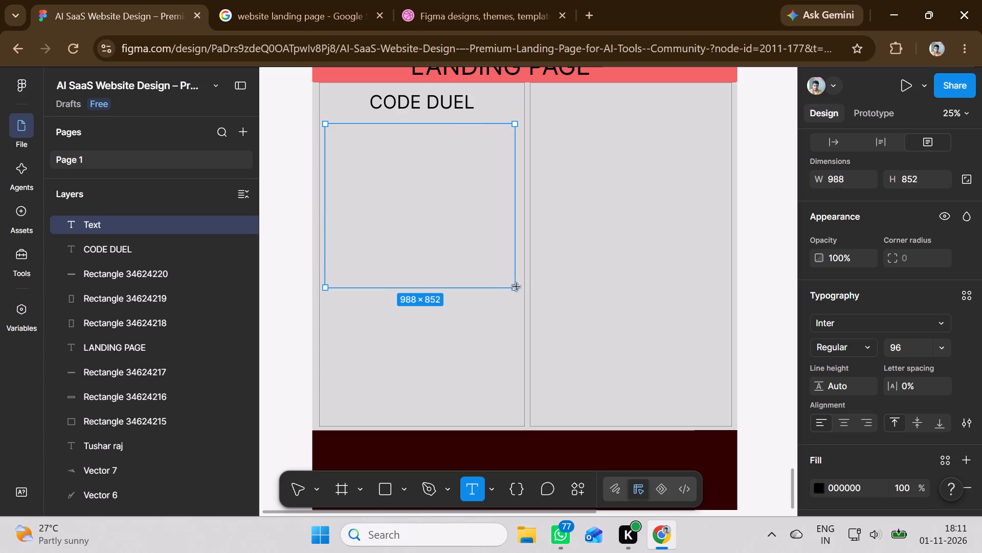
left_click_drag(517, 287, 519, 257)
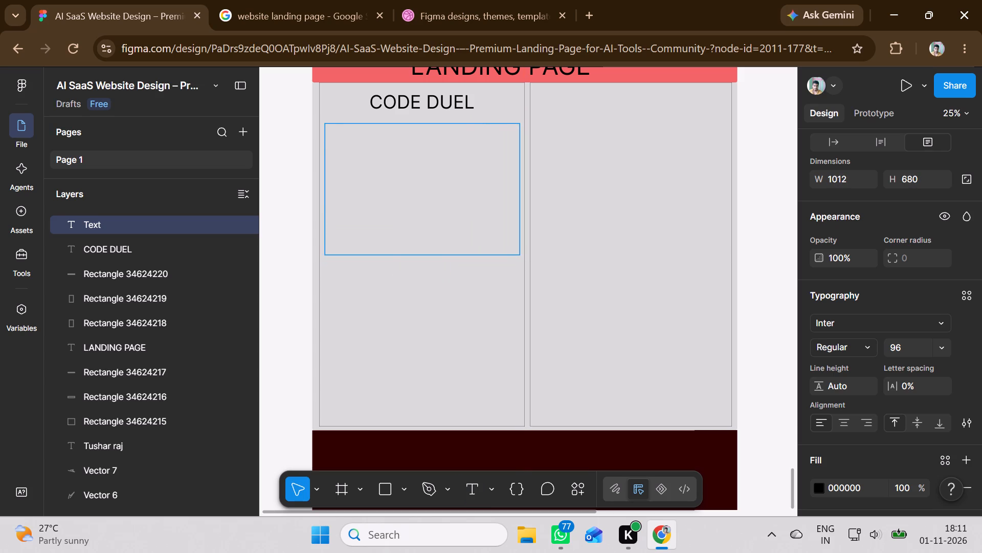
Fill the text box with "Code duel is a competative coding platform help toh code at real time".
type("Code duel i")
key("space")
key("BackSpace")
type("s a compet")
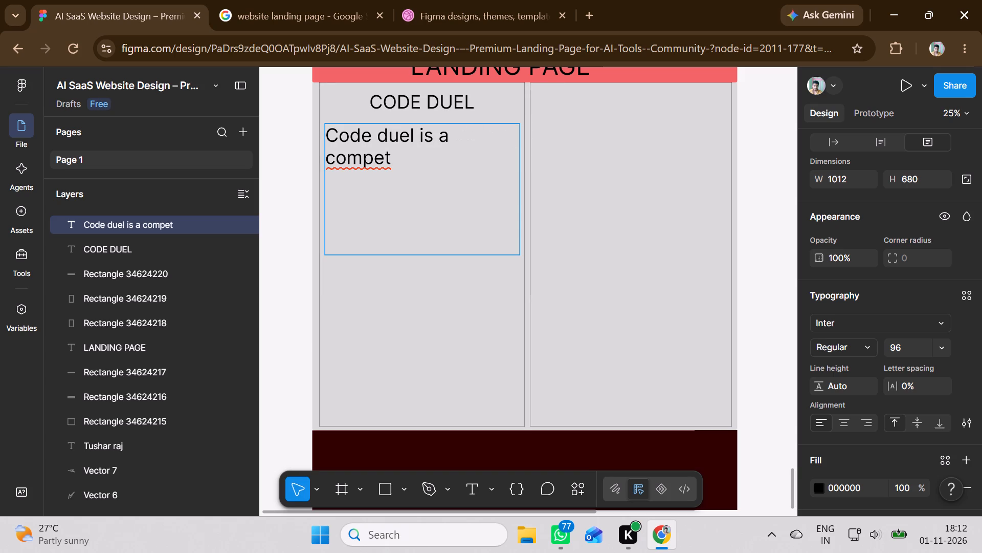
key("a")
key("BackSpace")
type("ating")
key("space")
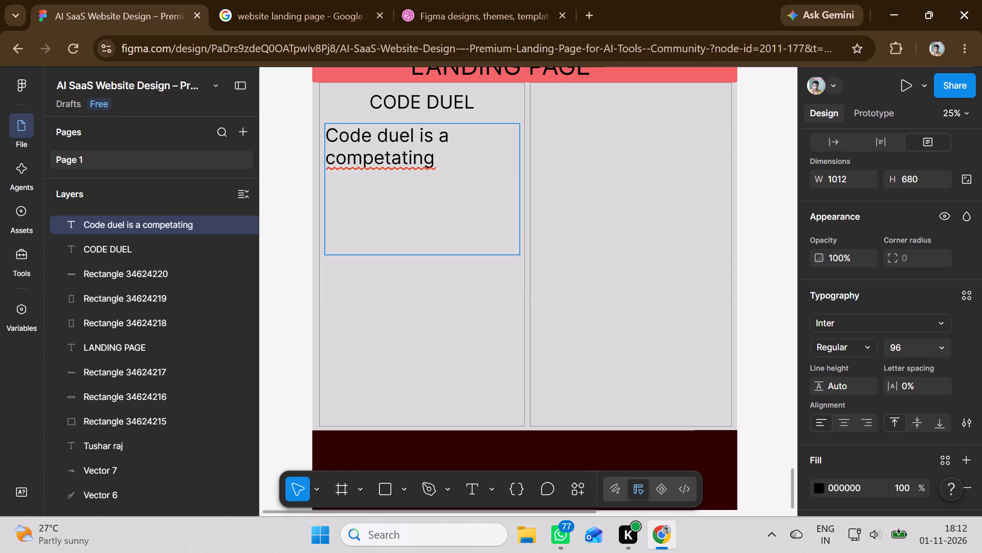
key("BackSpace")
key("BackSpace")
key("BackSpace")
key("BackSpace")
key("BackSpace")
key("BackSpace")
key("i")
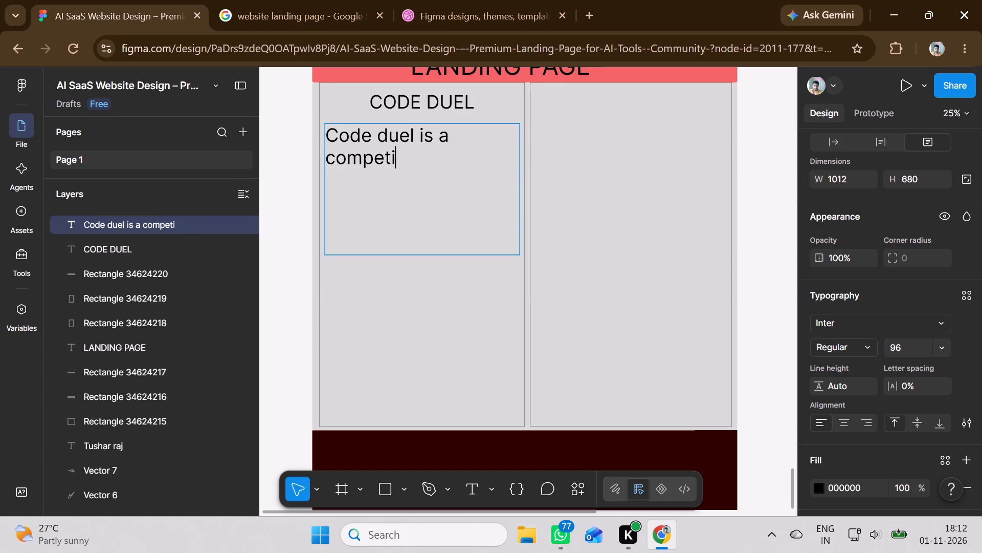
key("BackSpace")
key("BackSpace")
type("tative")
key("space")
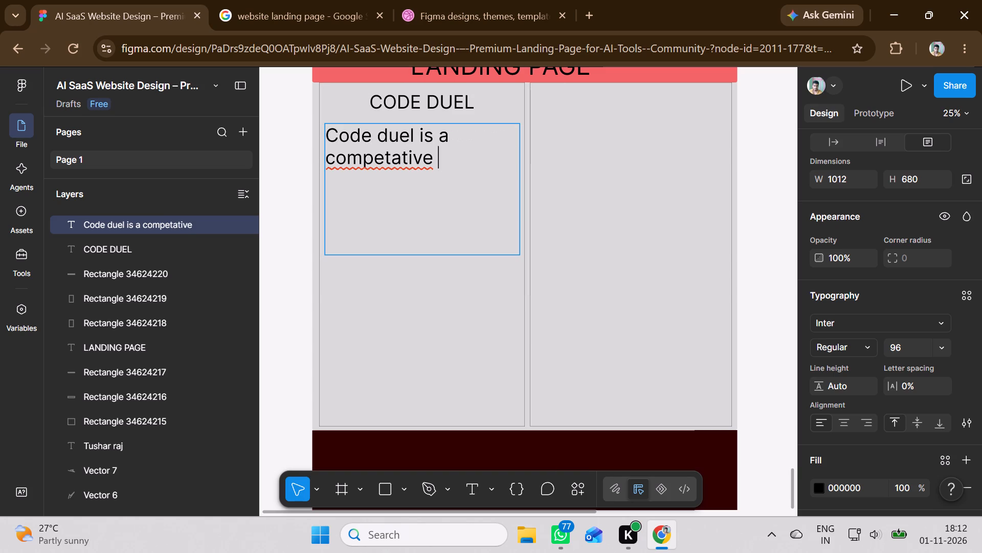
type("coding platform g")
key("BackSpace")
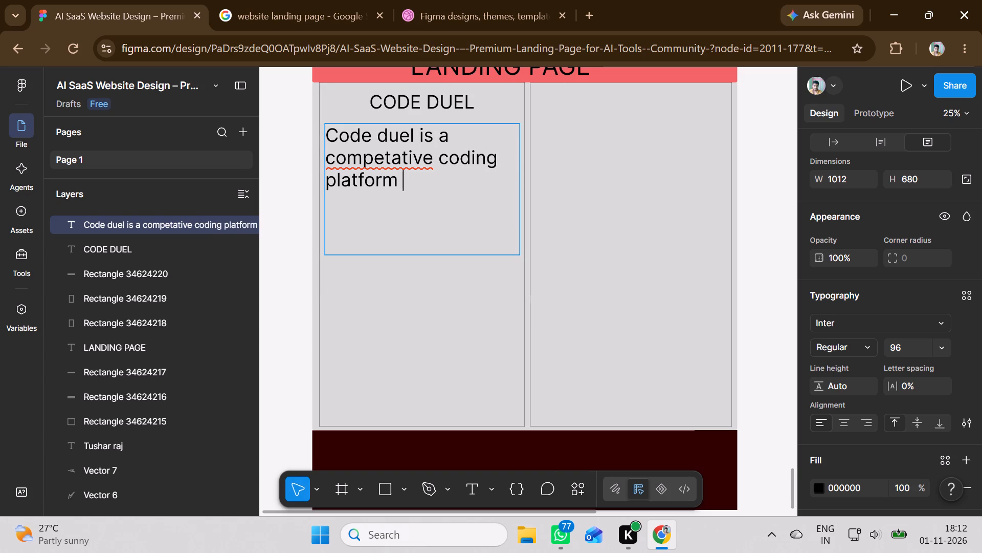
type("help oth")
key("space")
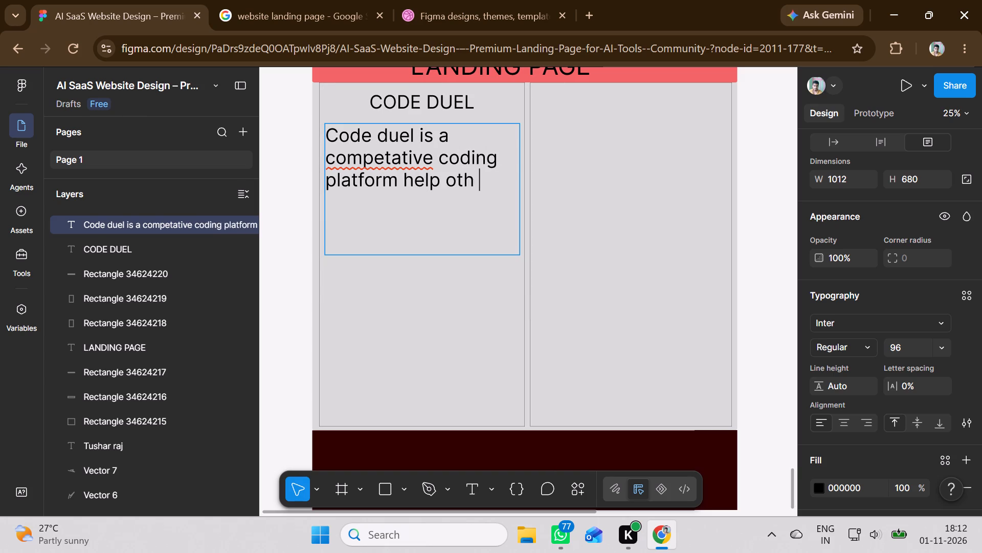
key("BackSpace")
key("BackSpace")
key("BackSpace")
key("BackSpace")
type("to")
type("h code at real time")
Set the font size of the whole description paragraph to 32.
left_click_drag(475, 207, 443, 189)
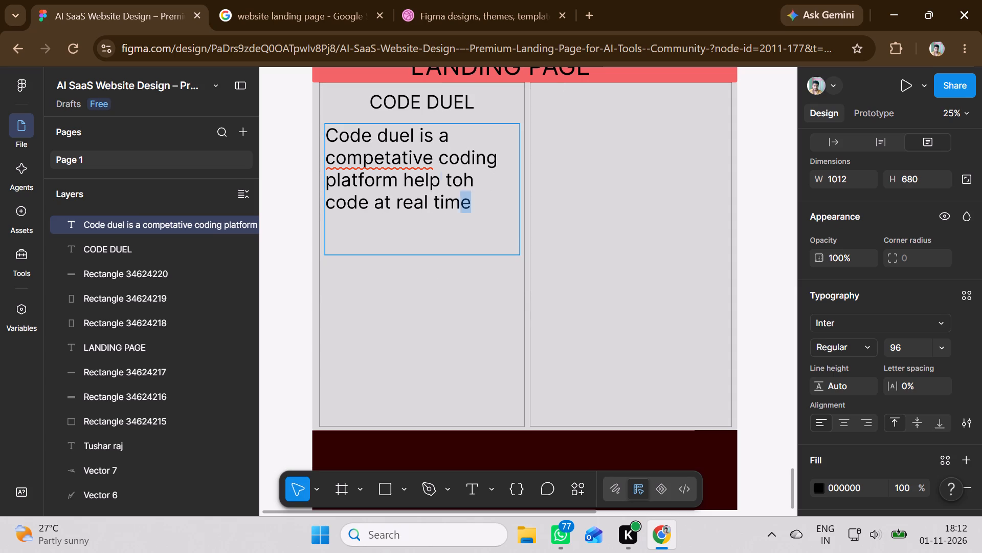
left_click_drag(443, 189, 329, 136)
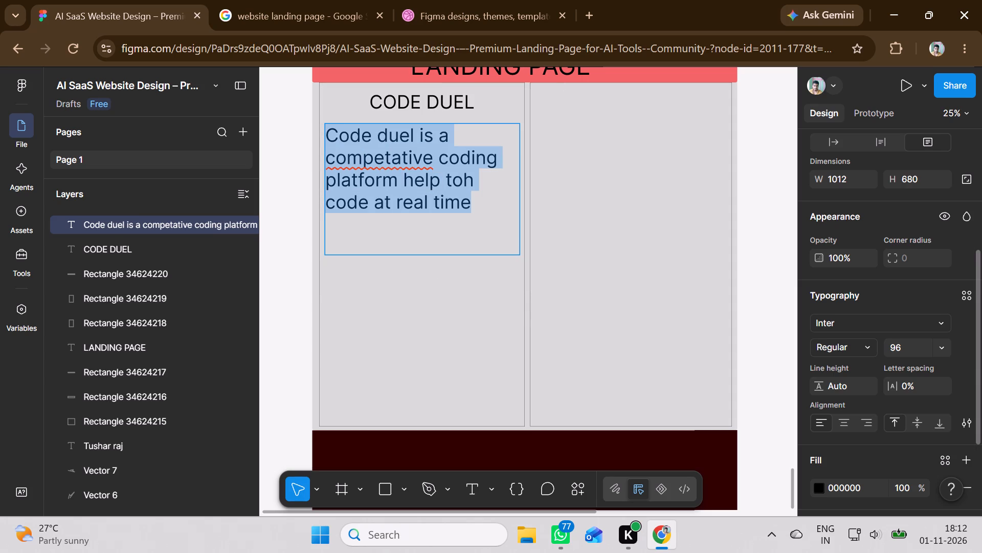
scroll(905, 406, "down", 1)
left_click(936, 272)
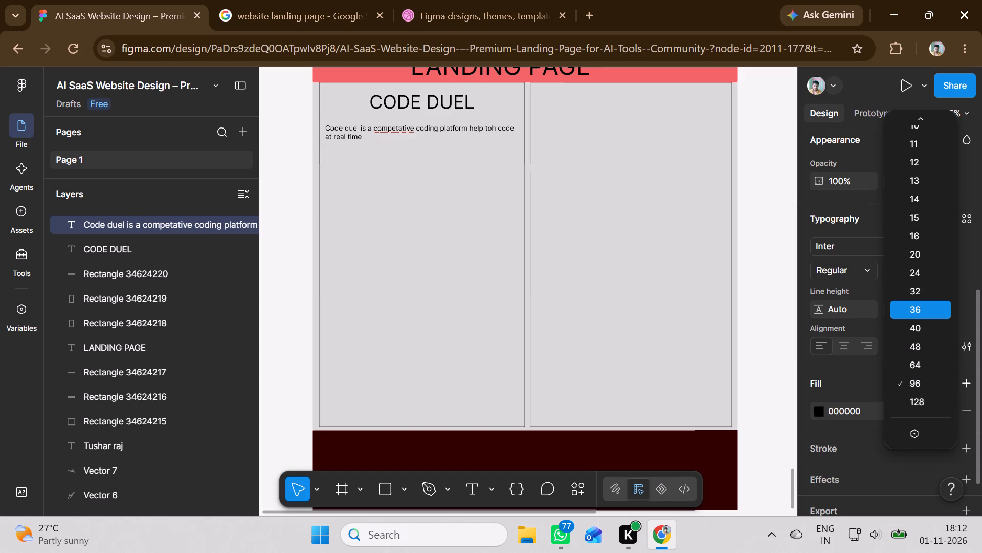
left_click(924, 294)
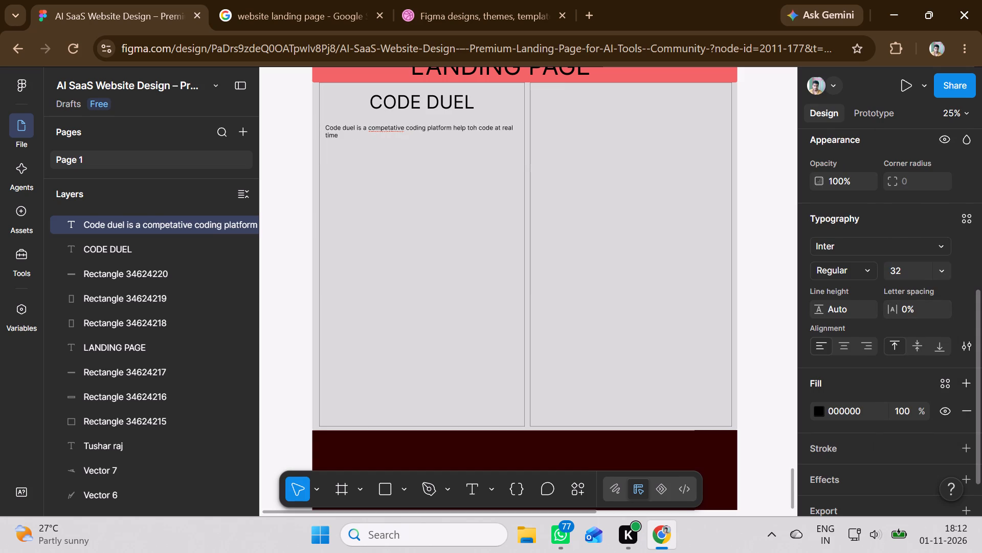
scroll(914, 343, "down", 3)
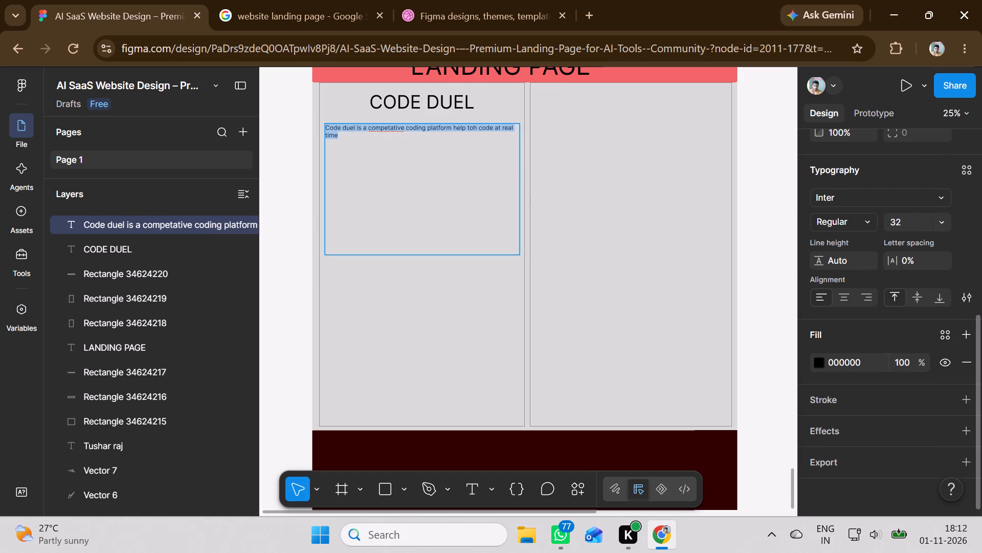
left_click(417, 373)
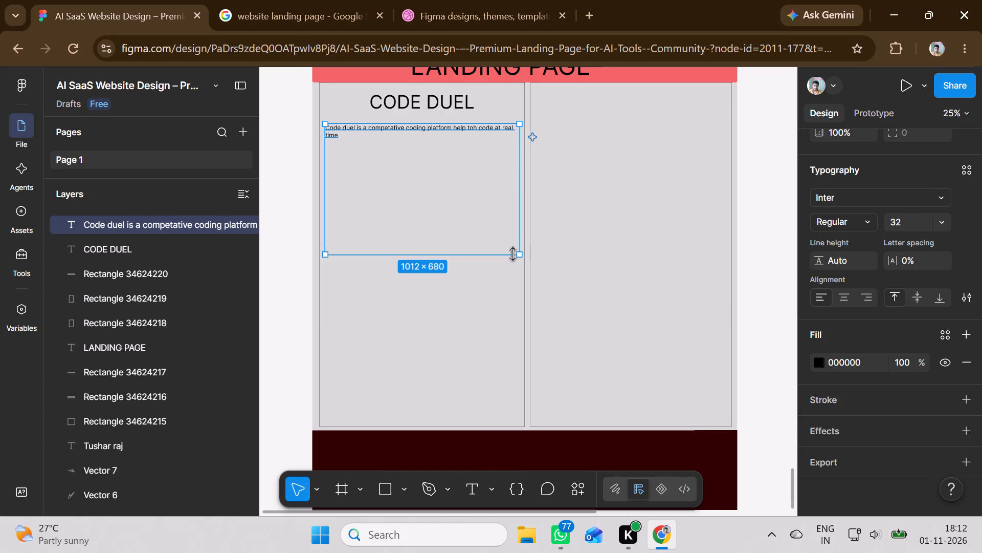
Shrink the description text box to about 1012 × 84 so it fits closely around its text.
left_click_drag(517, 253, 517, 140)
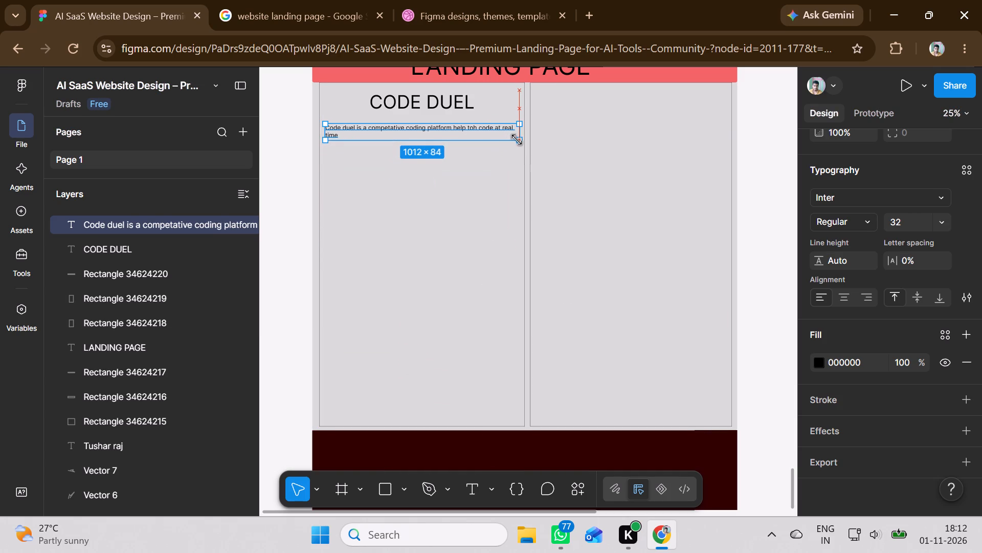
left_click_drag(517, 140, 519, 139)
left_click(474, 190)
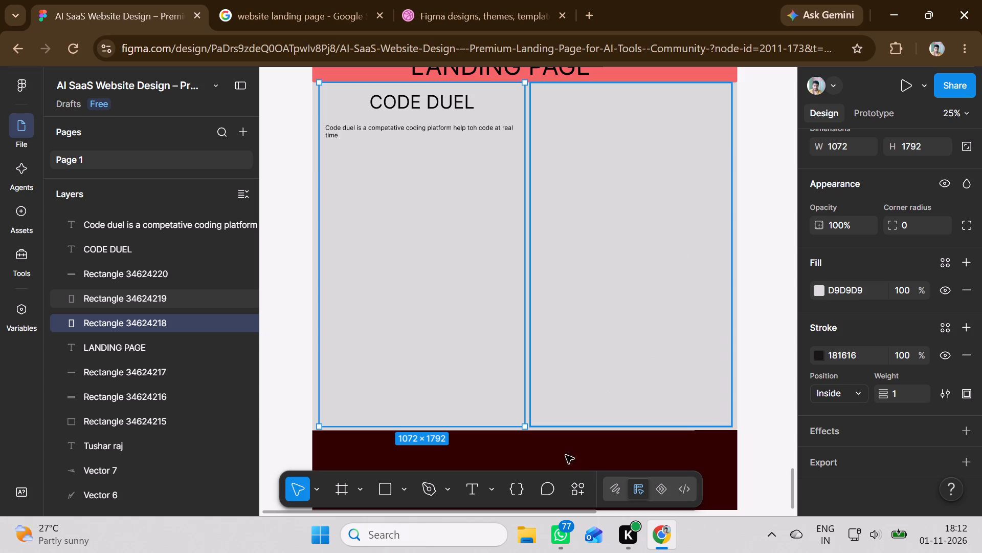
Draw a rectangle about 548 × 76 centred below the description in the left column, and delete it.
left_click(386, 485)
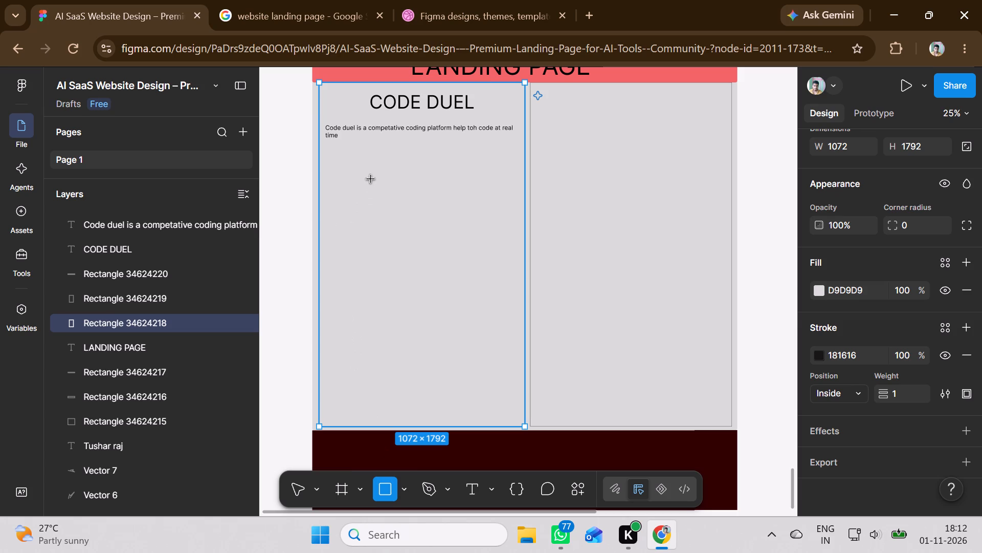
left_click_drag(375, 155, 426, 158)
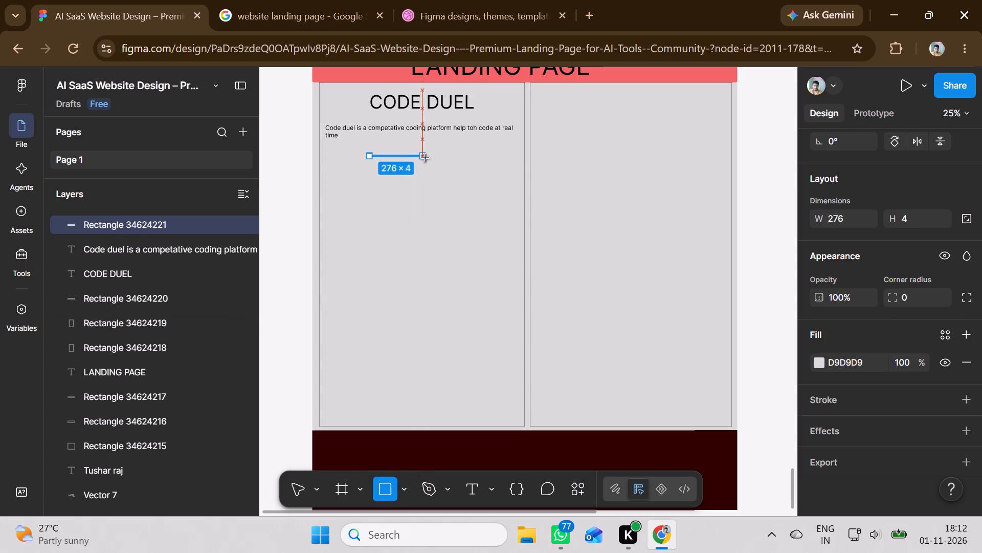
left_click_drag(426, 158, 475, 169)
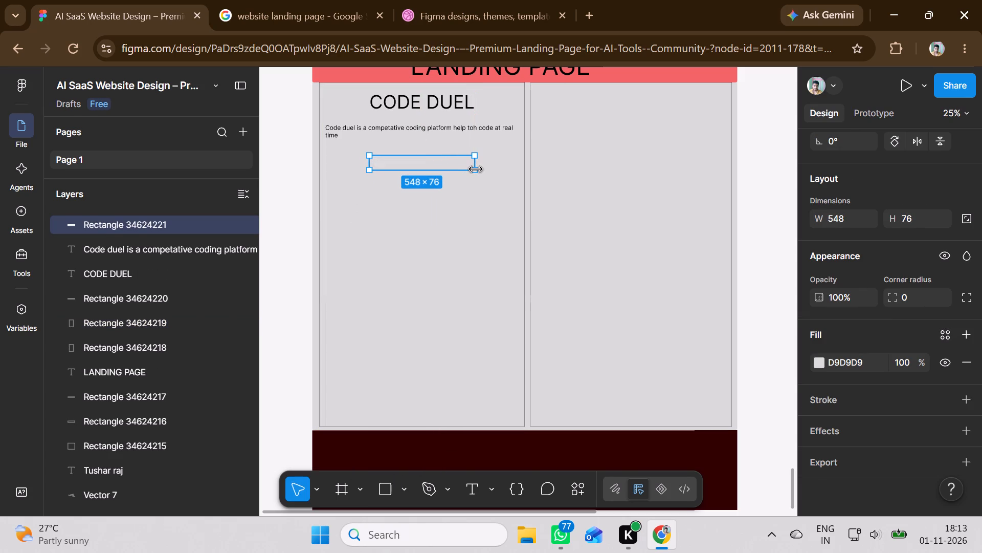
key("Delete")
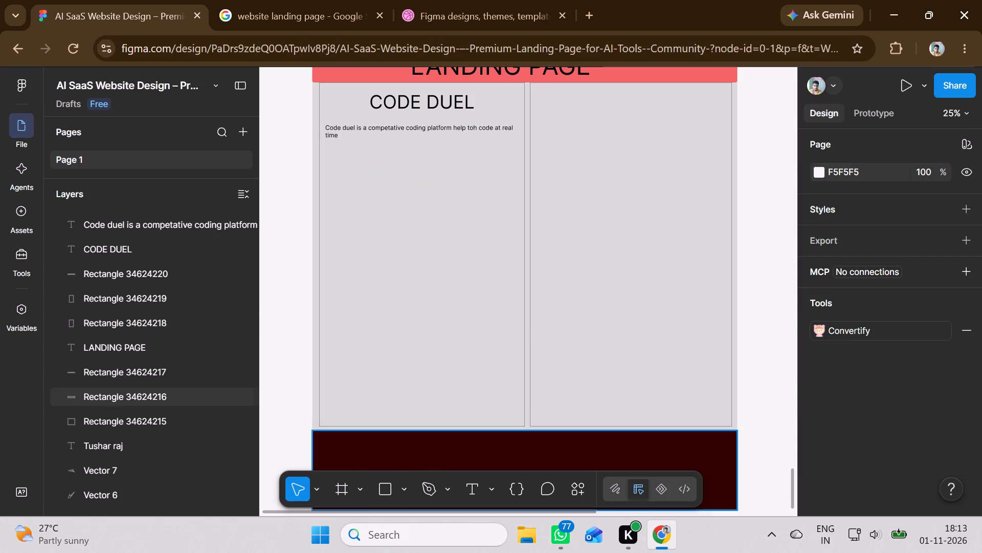
Add a text box about 490 × 76 below the description in the left column and fill it with "TECH STACK".
left_click(474, 491)
left_click_drag(381, 150, 441, 160)
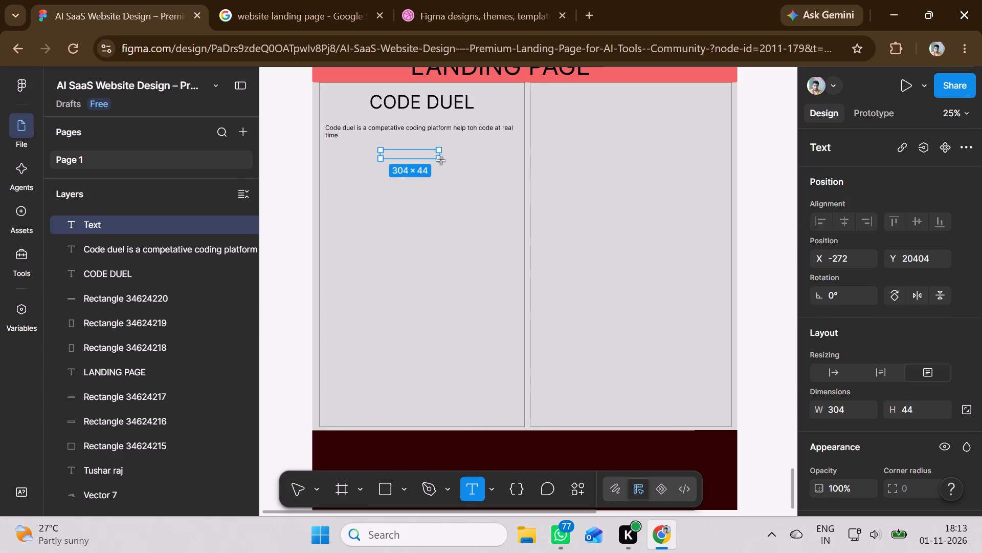
left_click_drag(441, 160, 477, 164)
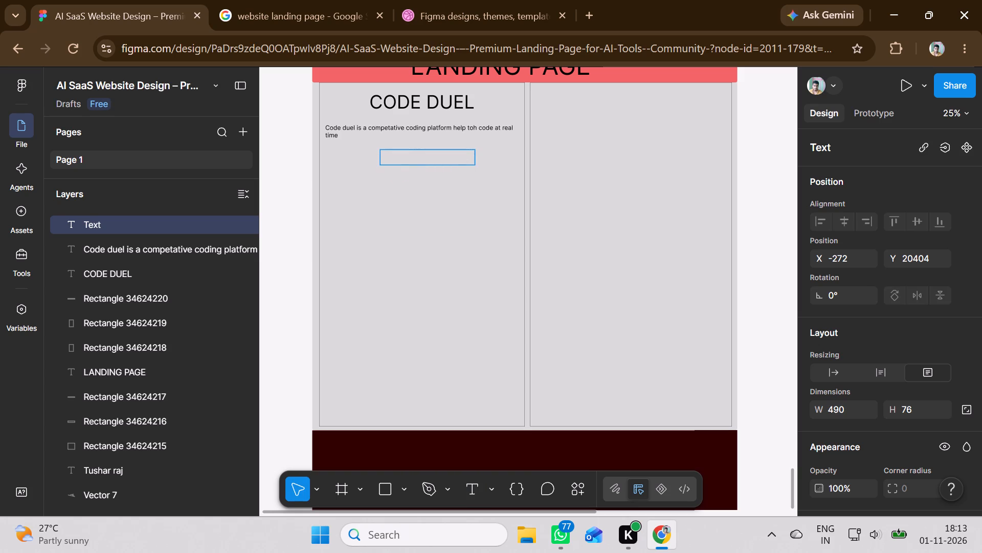
key("shift+t")
type("EC")
type("H STA")
type("CKE")
key("space")
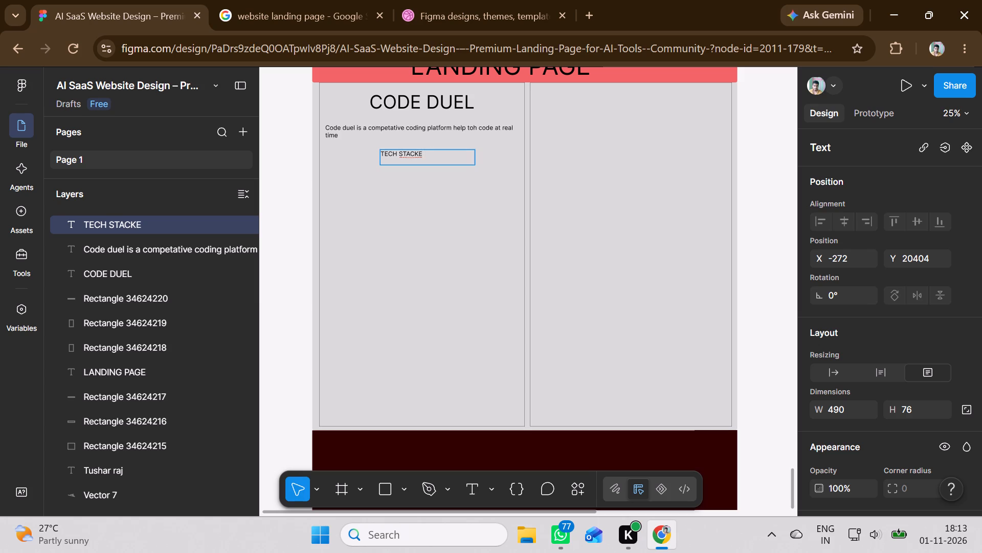
key("BackSpace")
key("BackSpace")
key("BackSpace")
key("BackSpace")
key("BackSpace")
key("BackSpace")
type("TACK")
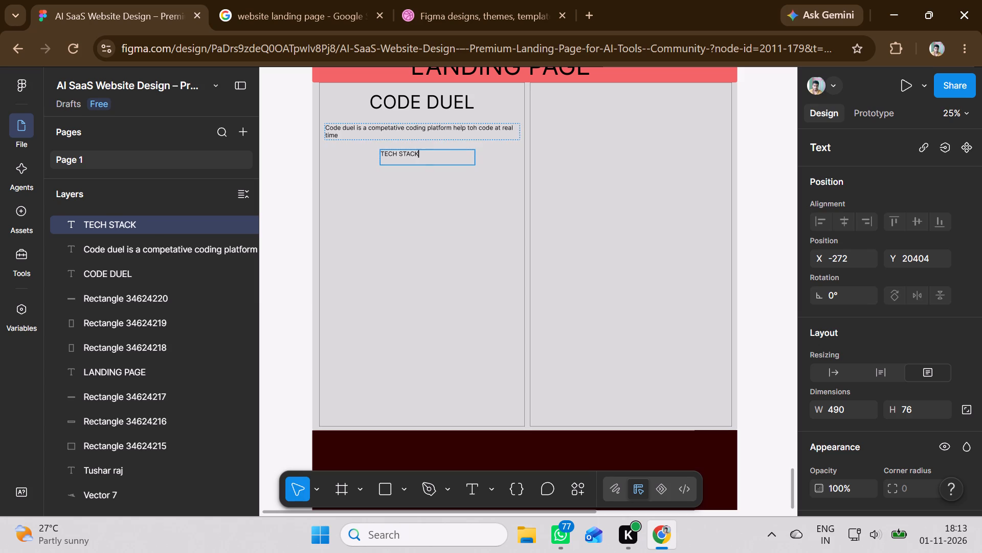
Set the font size of the whole TECH STACK text to 48.
left_click_drag(428, 148, 381, 154)
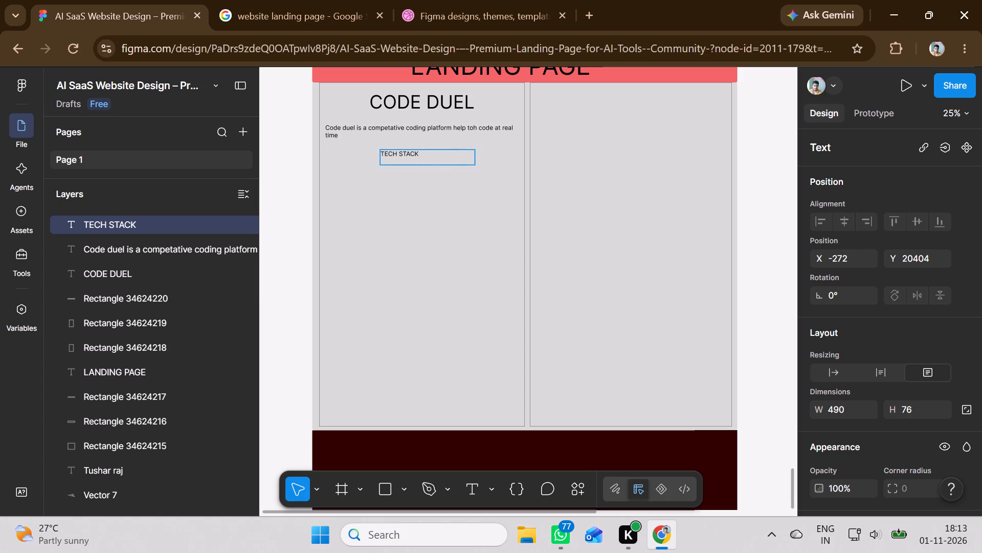
left_click_drag(420, 153, 396, 157)
left_click_drag(396, 157, 381, 158)
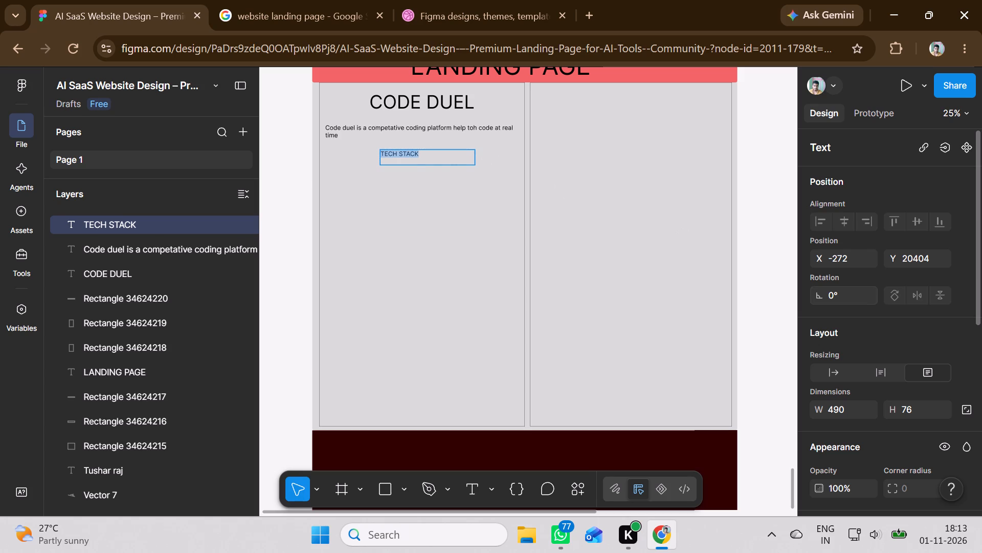
scroll(890, 345, "down", 2)
scroll(890, 345, "up", 1)
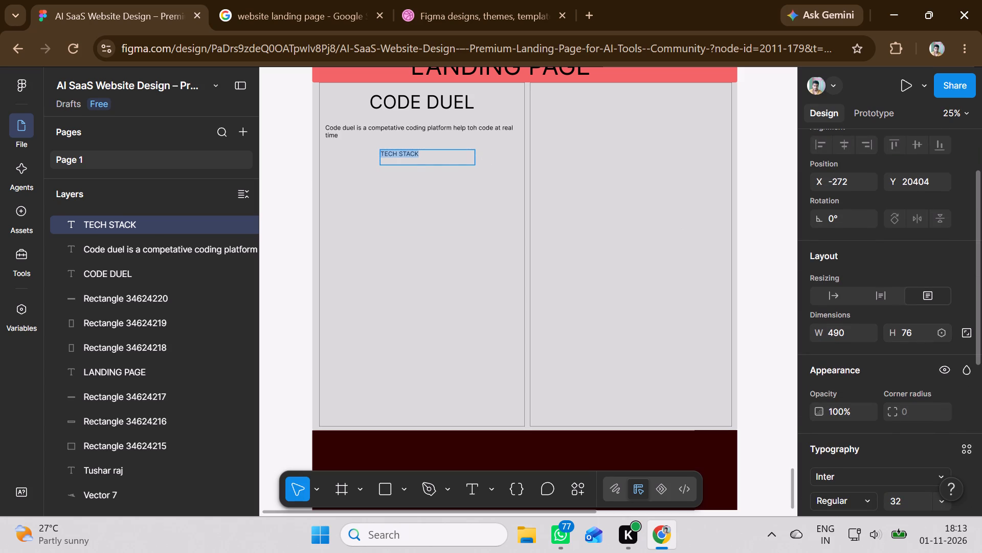
scroll(921, 388, "up", 3)
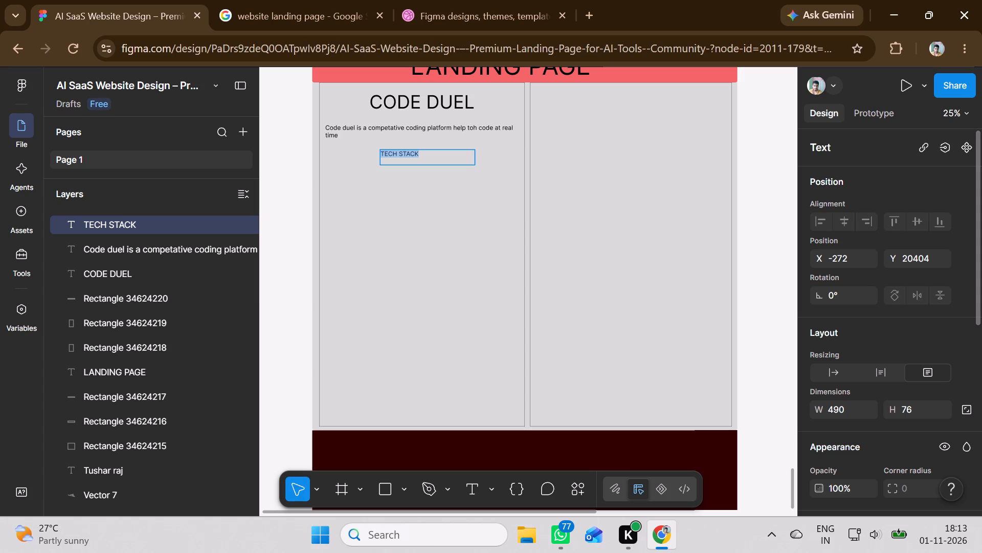
double_click(398, 157)
left_click(416, 152)
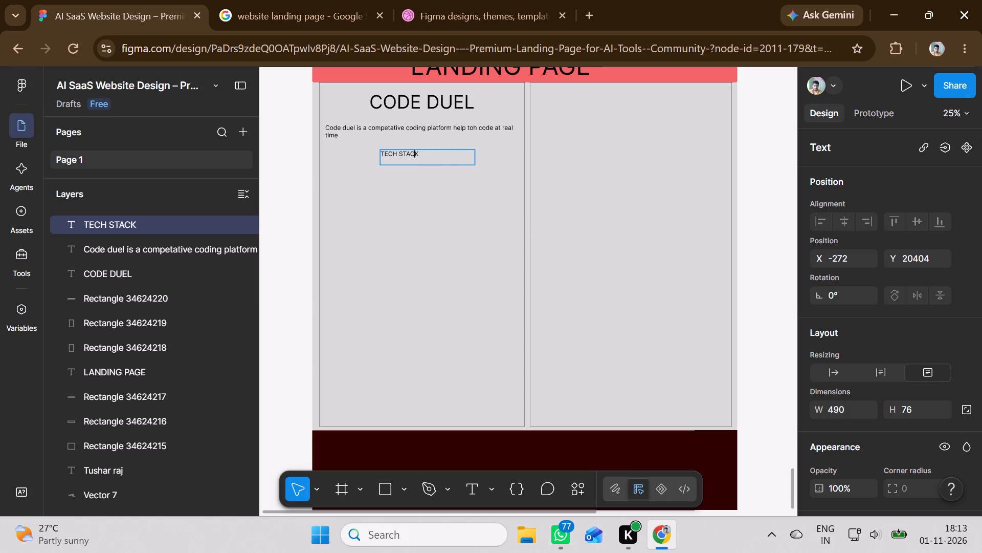
double_click(429, 152)
left_click(428, 155)
scroll(843, 271, "up", 1)
scroll(843, 271, "down", 1)
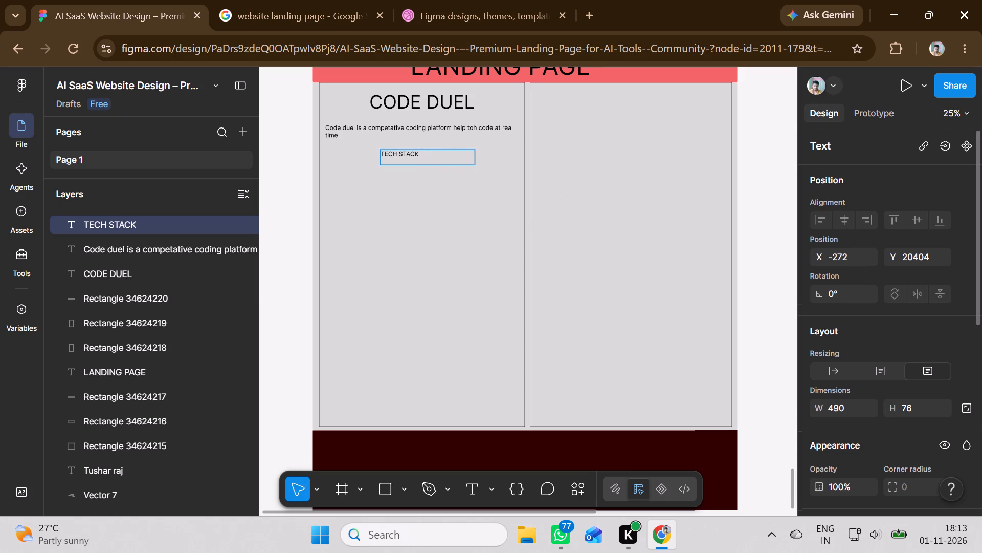
scroll(843, 271, "down", 1)
scroll(935, 296, "down", 2)
left_click(934, 278)
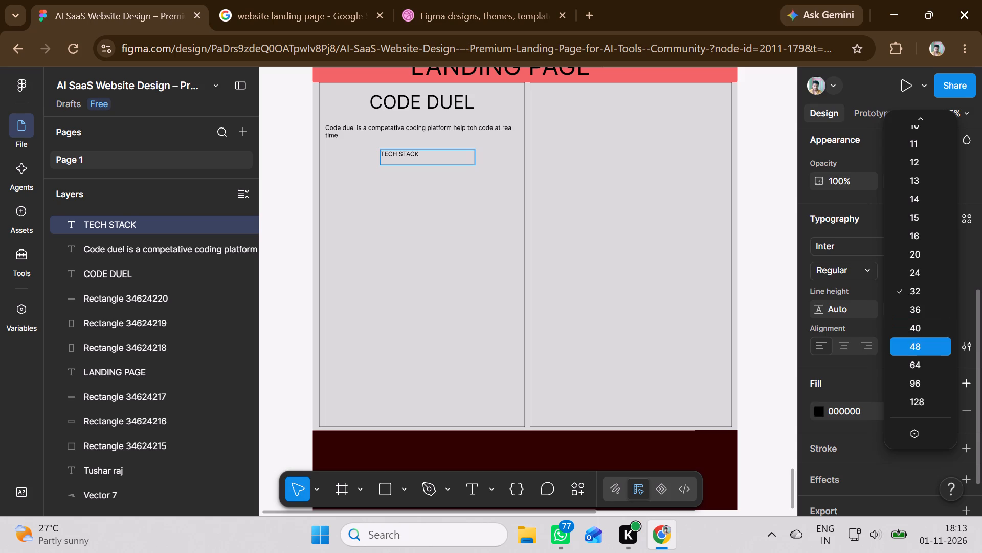
left_click(937, 358)
left_click_drag(422, 154, 369, 156)
left_click(934, 271)
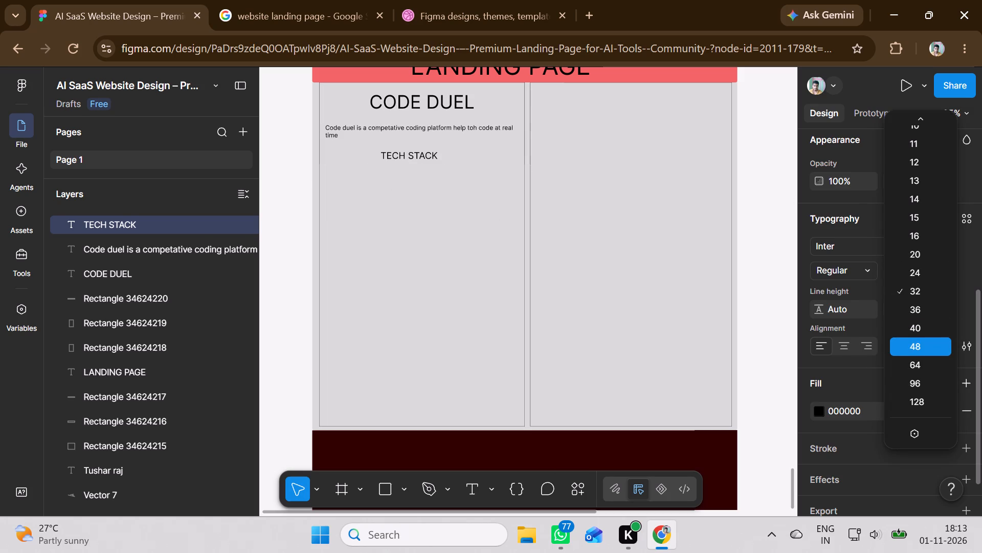
left_click(911, 346)
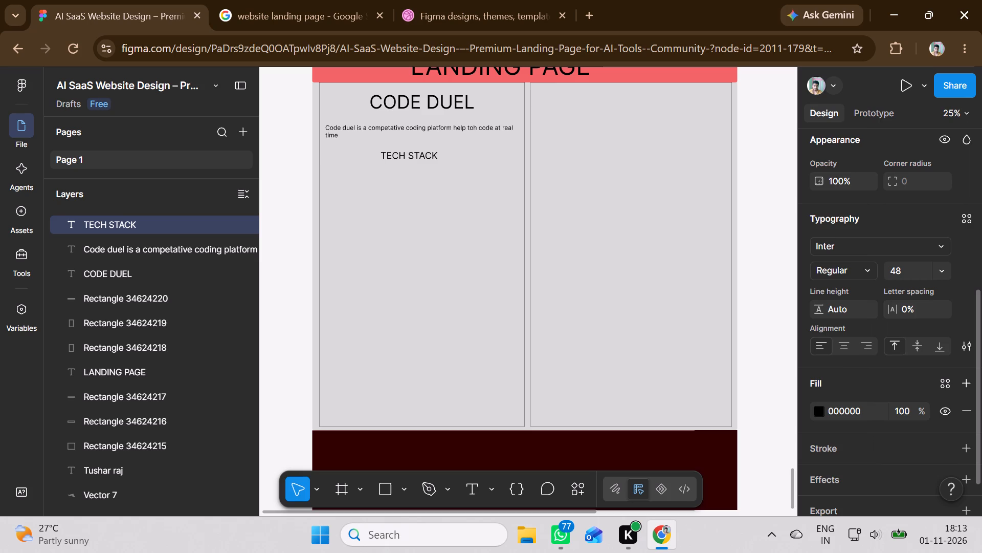
Set the font weight of the TECH STACK text to Semi Bold.
left_click(864, 268)
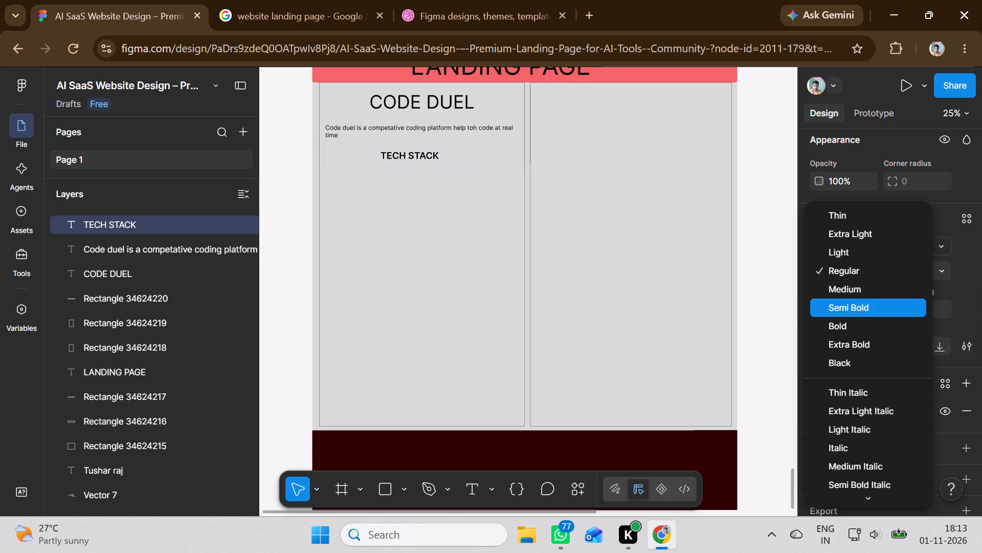
left_click(846, 308)
scroll(862, 301, "down", 4)
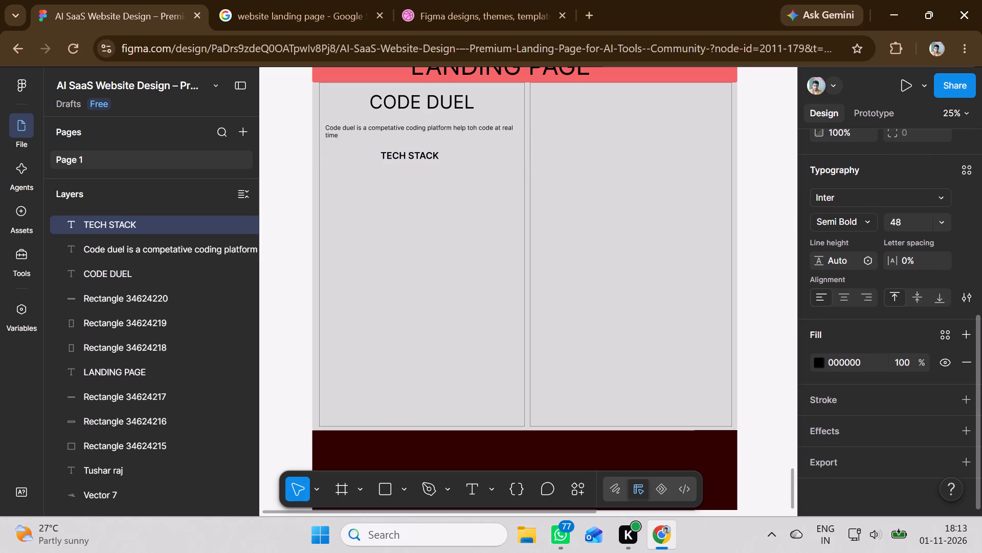
scroll(862, 301, "down", 1)
scroll(862, 301, "up", 1)
scroll(862, 301, "down", 1)
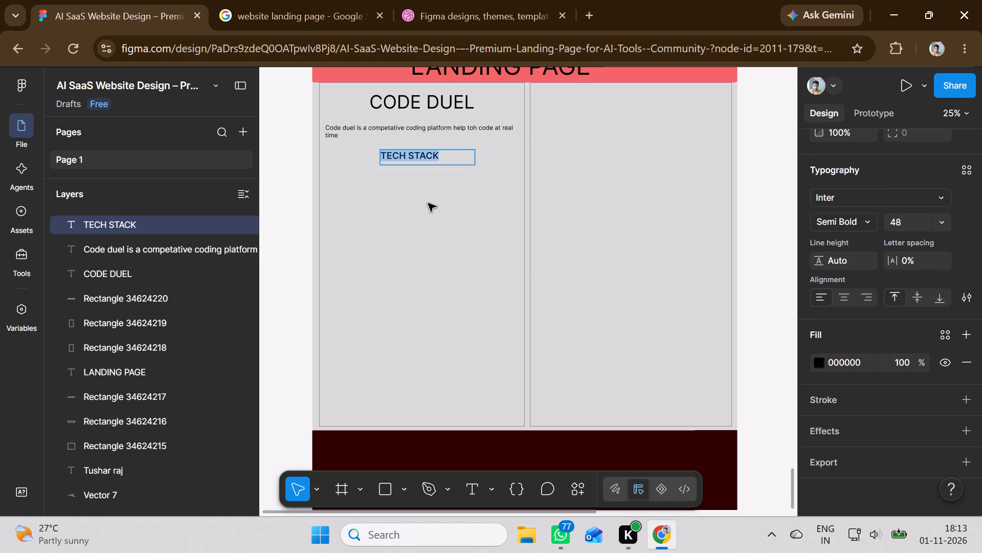
left_click(428, 203)
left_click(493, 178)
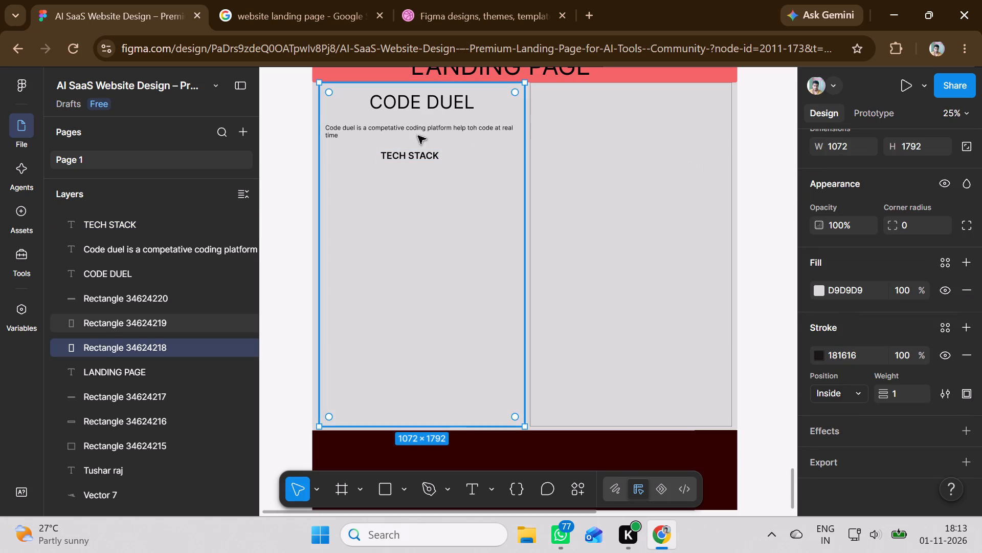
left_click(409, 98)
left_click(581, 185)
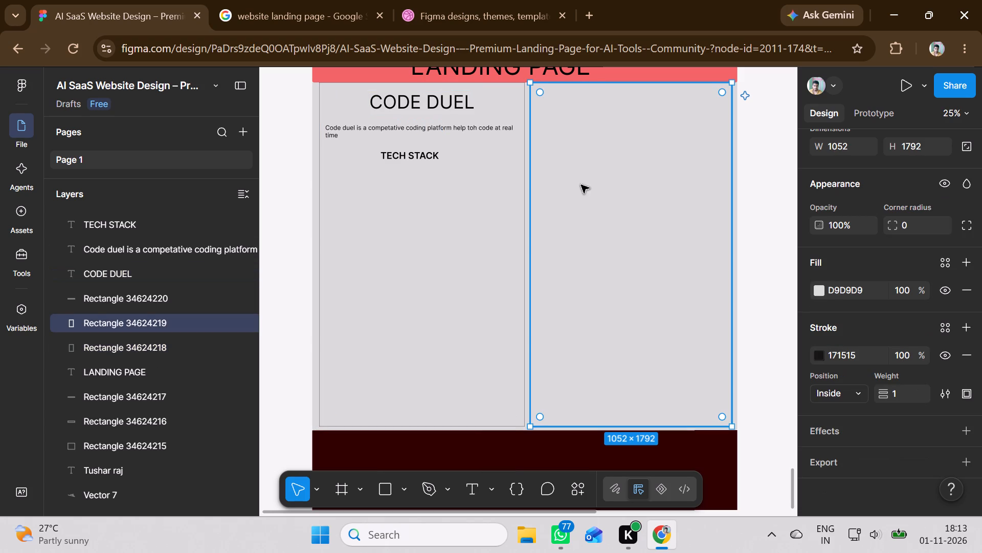
Draw a closed Pen shape in the left column, zigzagging from its bottom-left corner to its top-right corner, returning via the bottom-right corner.
left_click(427, 488)
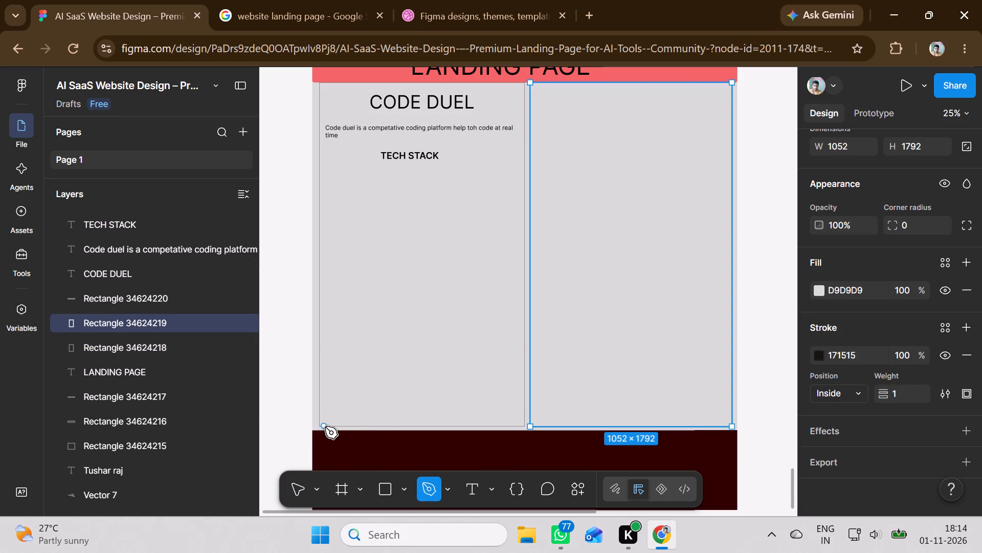
left_click(323, 427)
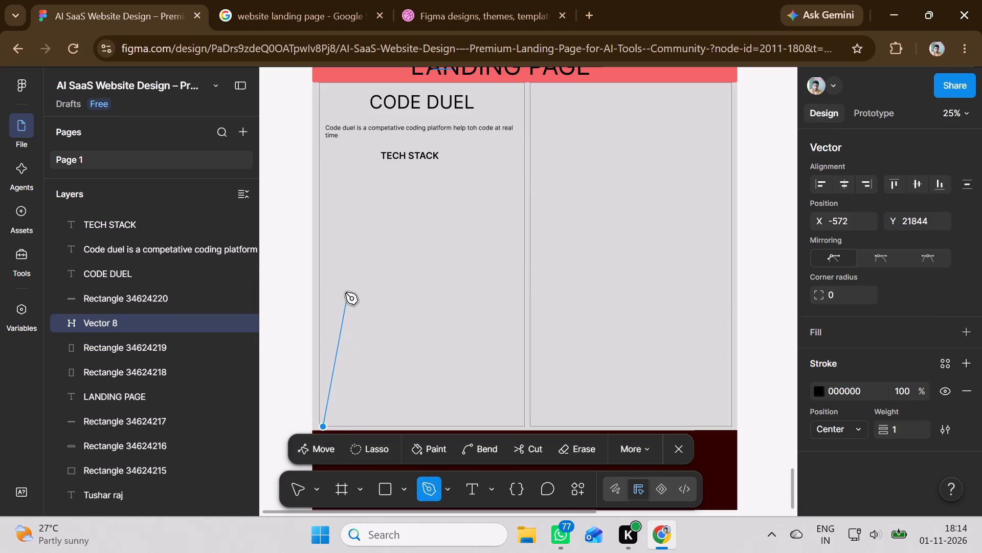
left_click(342, 285)
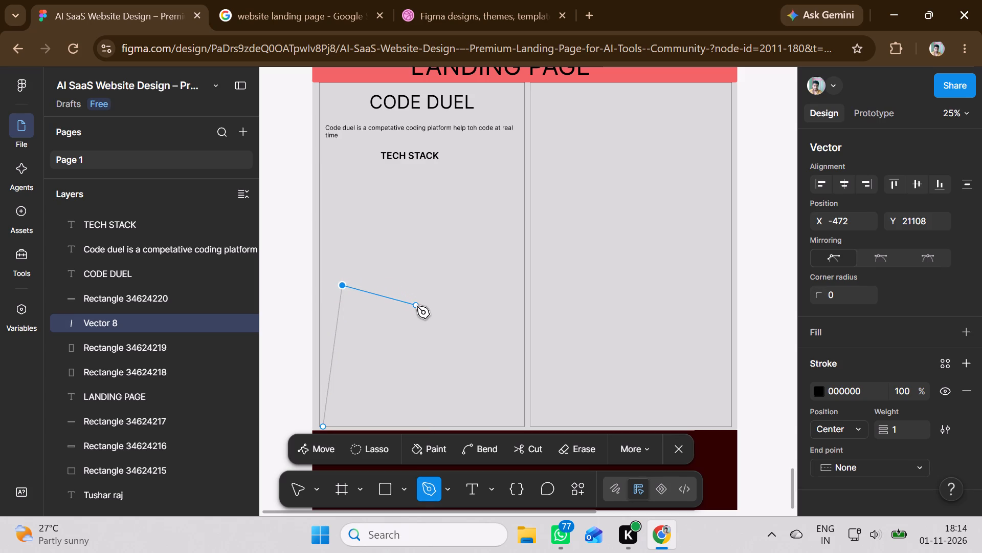
left_click(417, 306)
left_click(449, 167)
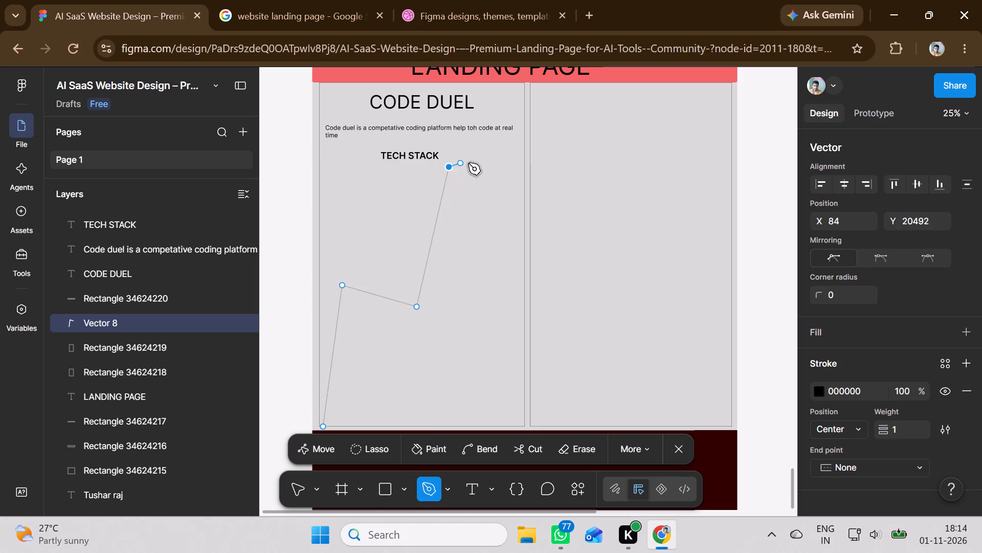
left_click(479, 161)
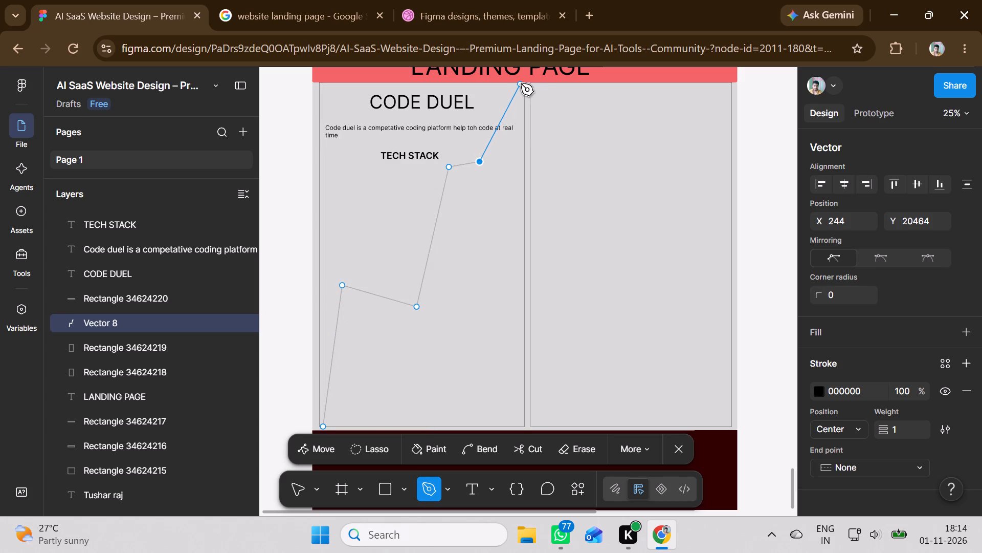
left_click(523, 82)
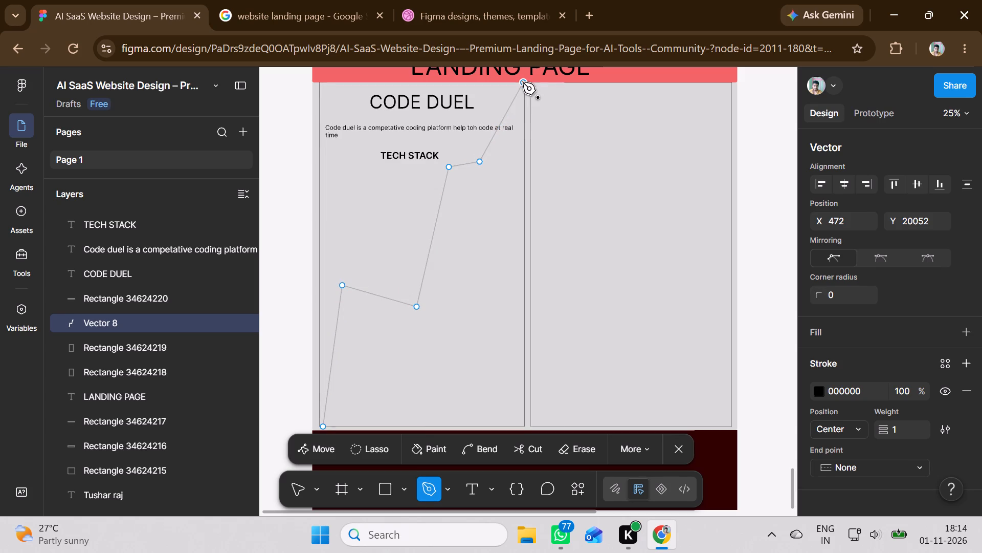
left_click(525, 423)
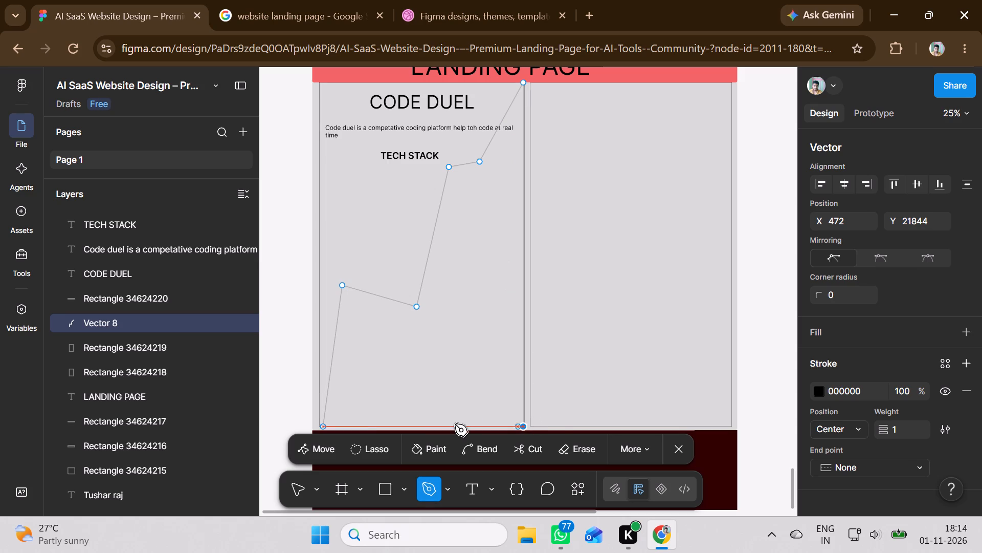
left_click(325, 427)
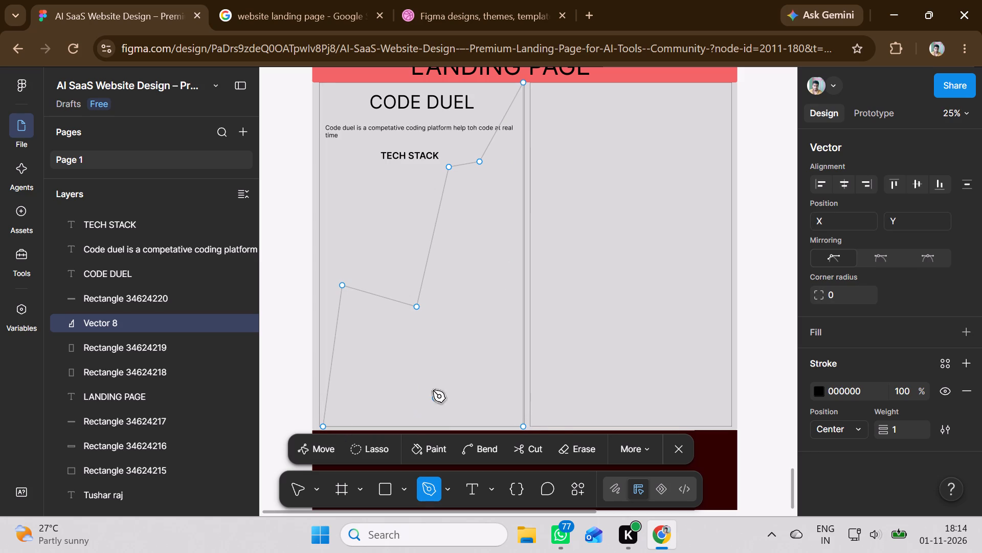
Paint the closed zigzag shape in the left column with solid blue 1354ED.
left_click(441, 452)
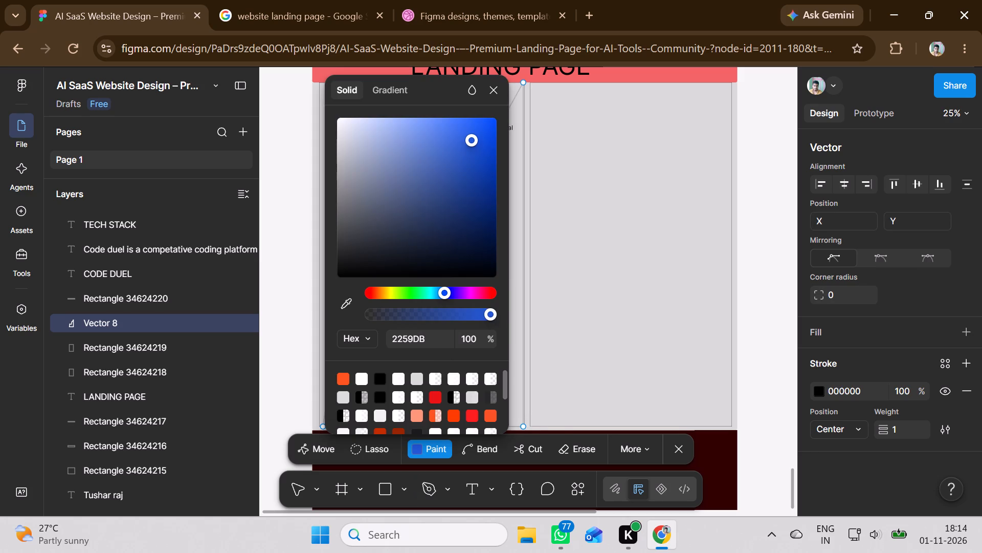
left_click(484, 129)
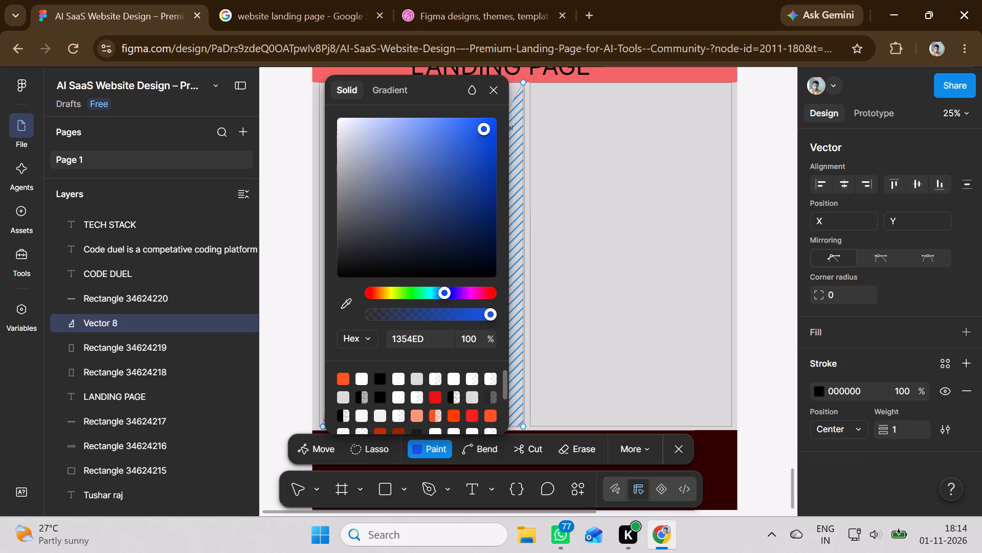
key("Return")
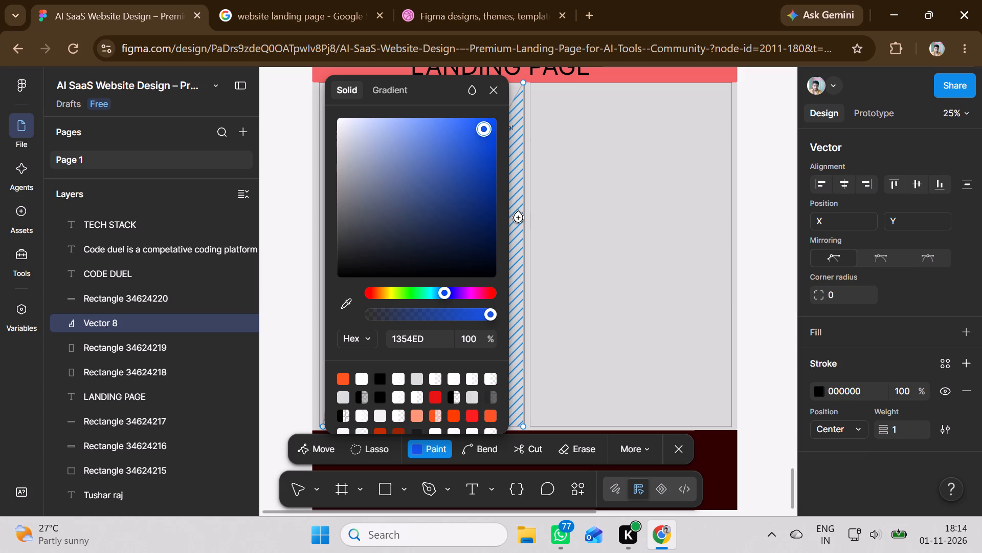
left_click(519, 218)
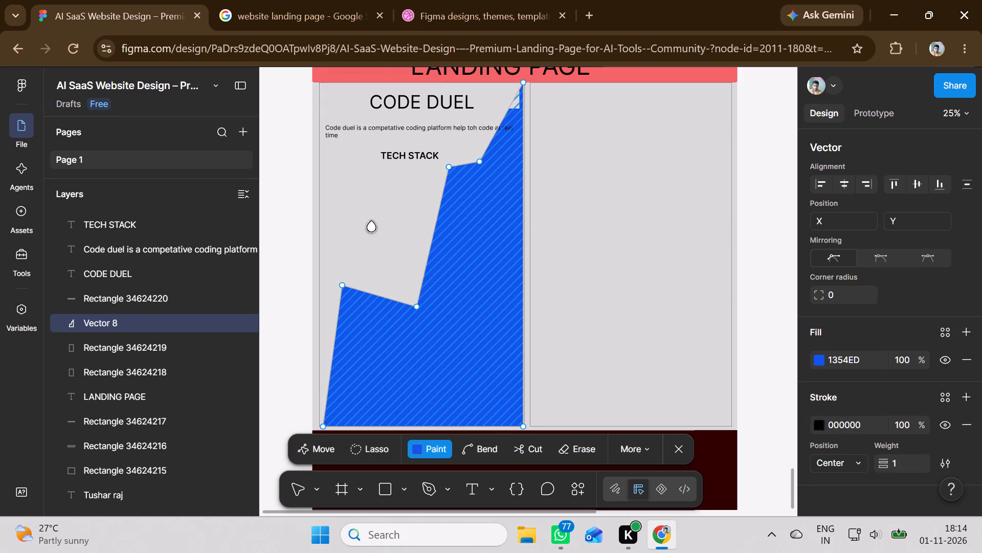
left_click(442, 268)
left_click(449, 267)
Finish editing the blue zigzag shape in the left column and lower its opacity to 25%.
key("Return")
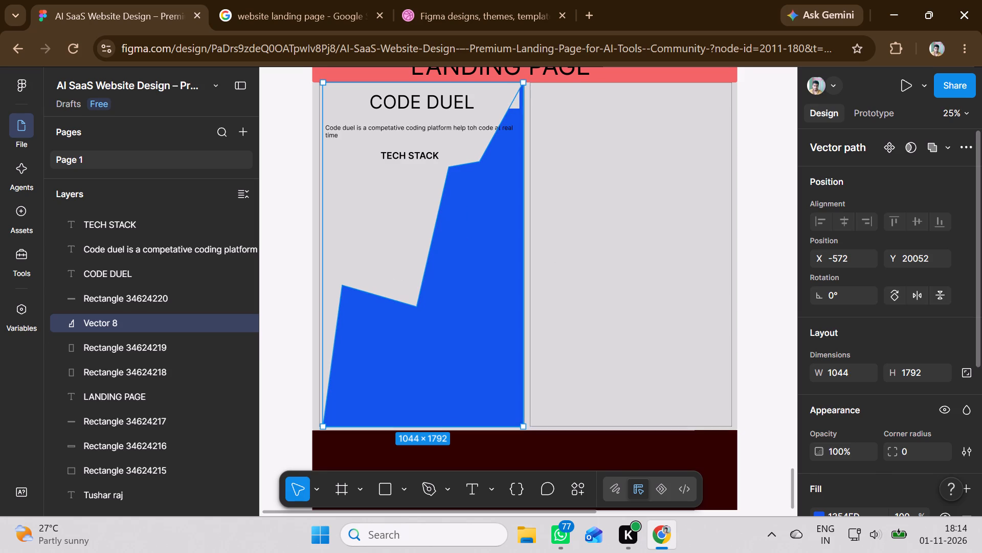
scroll(859, 419, "down", 2)
left_click(451, 310)
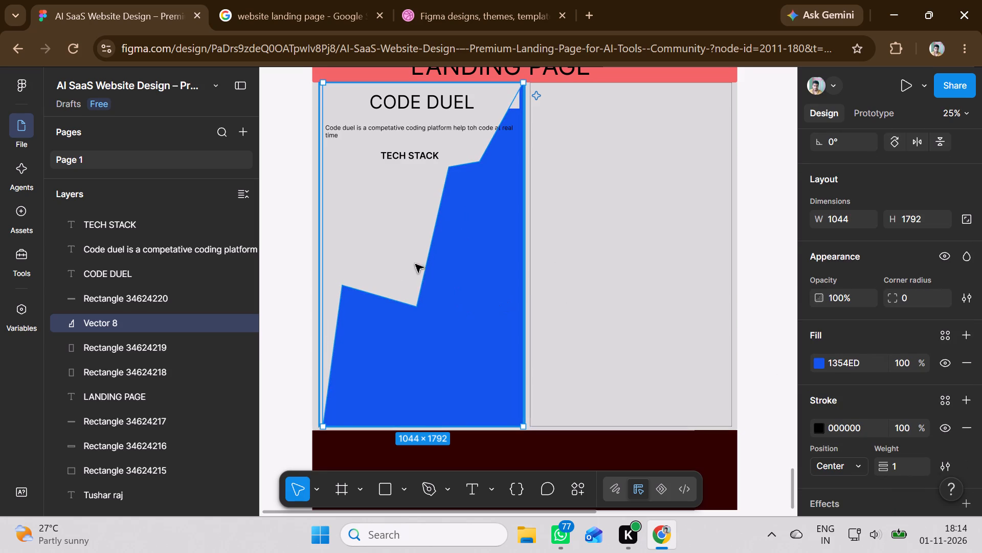
left_click(421, 282)
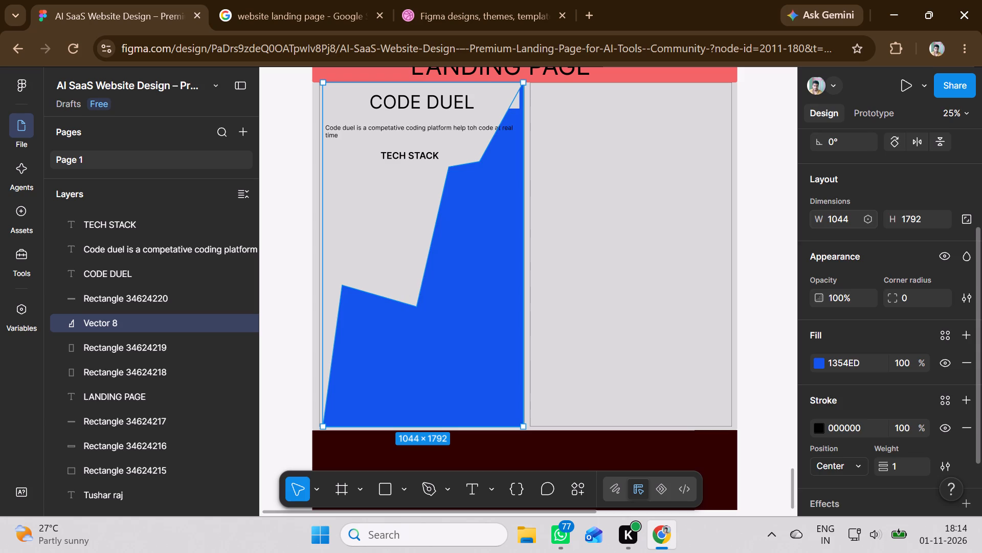
scroll(843, 223, "down", 4)
scroll(846, 283, "down", 3)
scroll(856, 363, "up", 4)
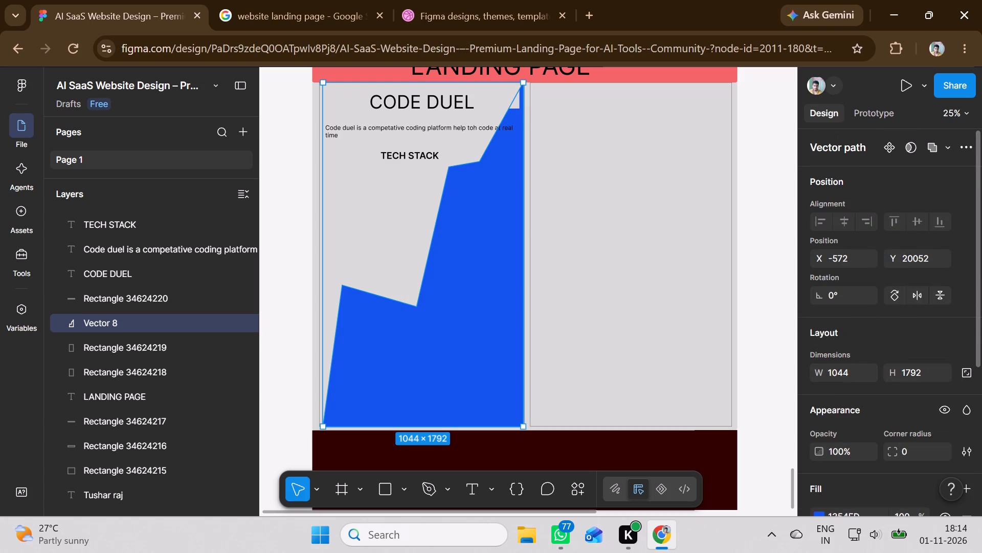
left_click(853, 445)
key("Down")
key("Down")
key("Down")
key("Down")
key("Down")
key("Down")
key("Down")
key("Down")
key("Down")
key("Down")
key("Down")
key("Down")
key("Down")
key("Down")
key("Down")
key("Down")
key("Down")
key("Down")
key("Down")
key("Down")
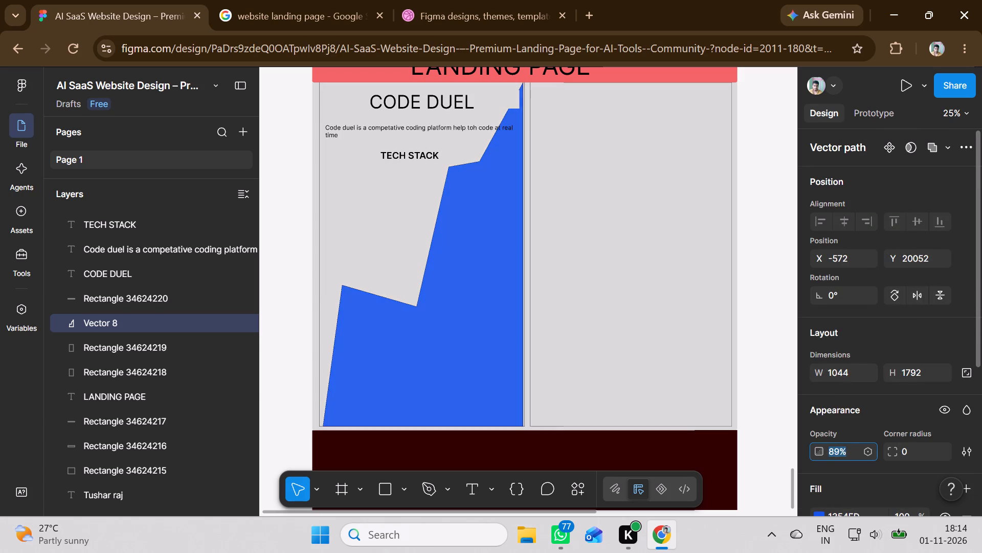
key("Down")
key("Down")
key("Down")
key("Down")
key("Down")
key("Down")
key("Down")
key("Down")
key("Down")
key("Down")
key("Down")
key("Down")
key("Down")
key("Down")
key("Down")
key("Down")
key("Down")
key("Down")
key("Down")
key("Down")
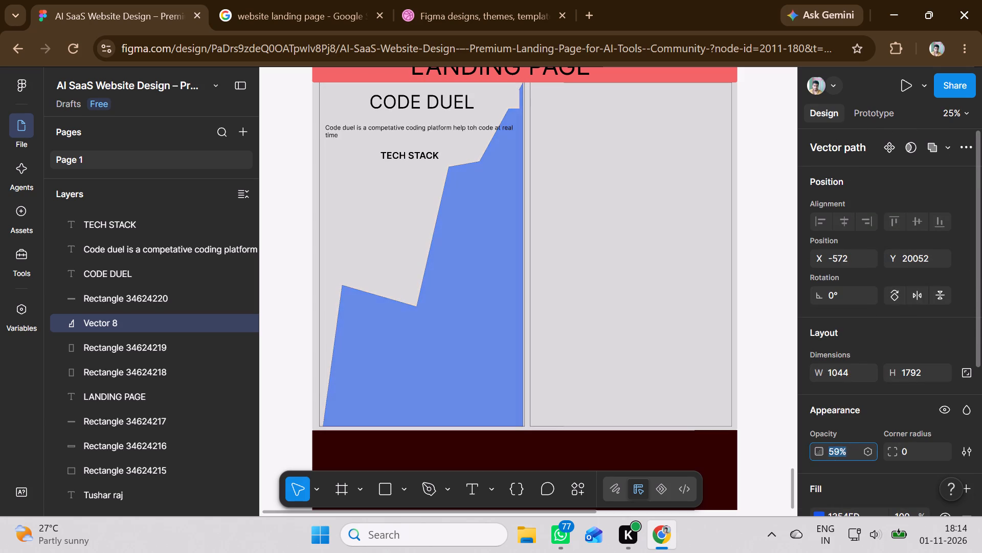
key("Down")
key("Down")
key("Down")
key("Down")
key("Down")
key("Down")
key("Down")
key("Down")
key("Down")
key("Down")
key("Down")
key("Down")
key("Down")
key("Down")
key("Down")
key("Down")
key("Down")
key("Down")
key("Down")
key("Down")
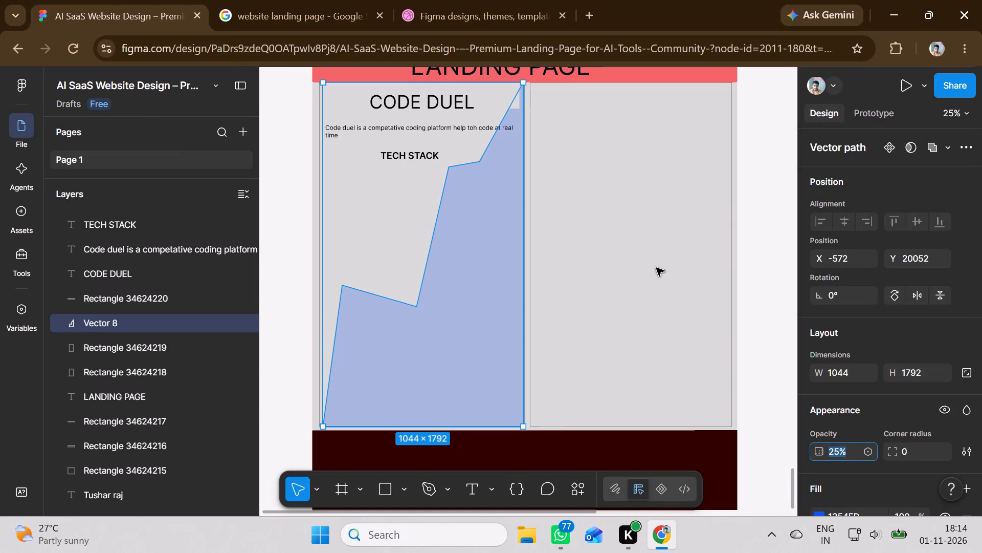
left_click(604, 257)
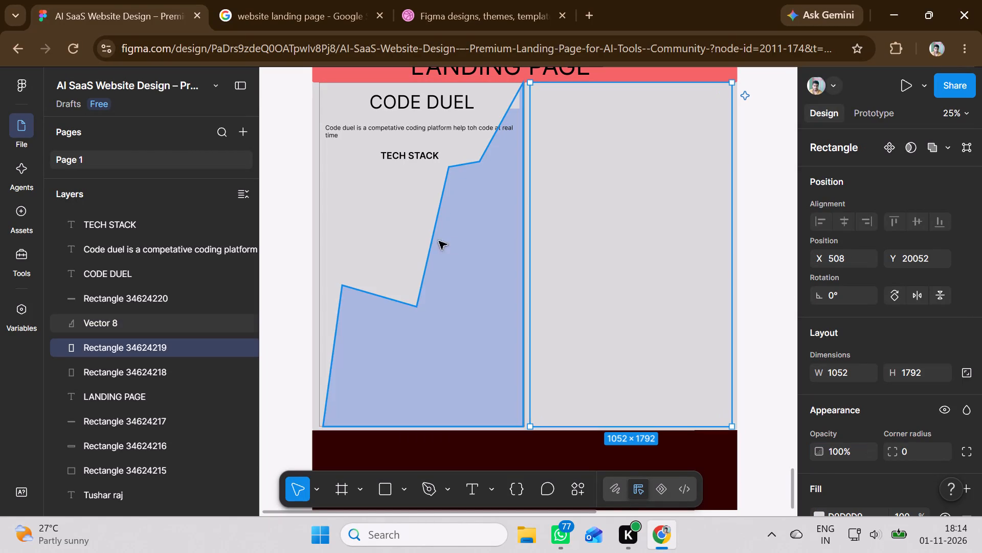
Draw a rectangle about 368 × 72 below TECH STACK, near the left edge of the left column.
left_click(387, 491)
left_click_drag(327, 184, 390, 197)
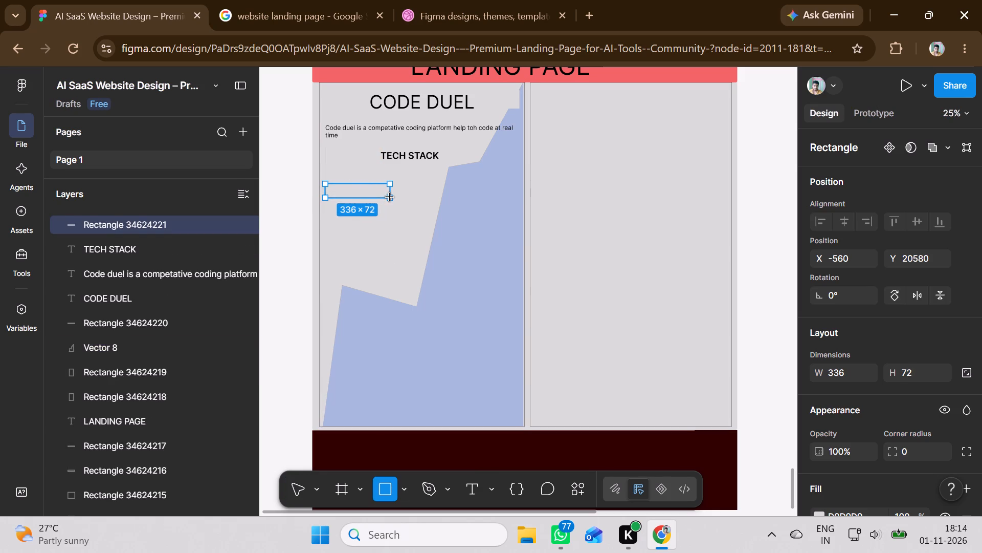
left_click_drag(390, 197, 396, 197)
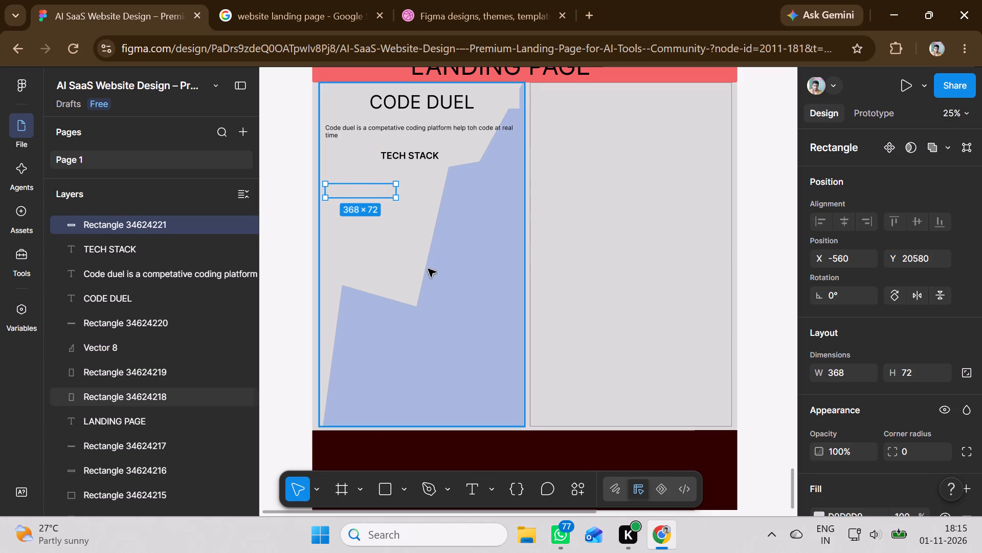
Add a stroke in dark grey 272020 to the small rectangle below TECH STACK.
scroll(839, 412, "down", 4)
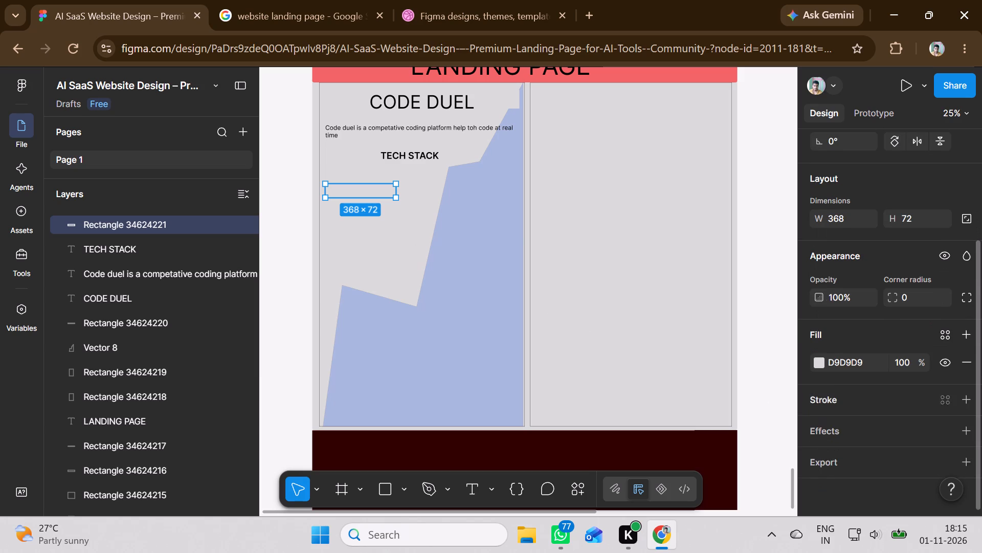
scroll(851, 330, "up", 1)
left_click(831, 472)
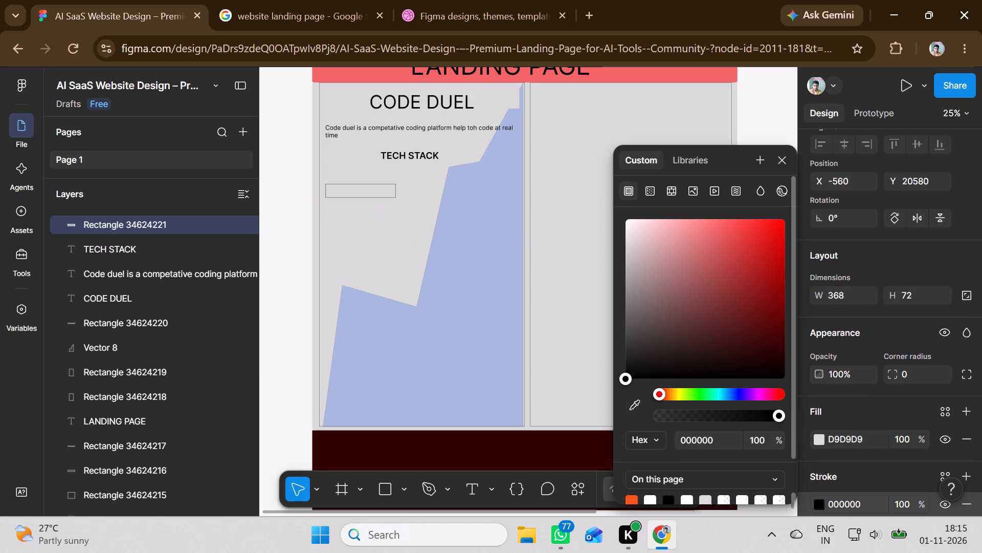
left_click(655, 354)
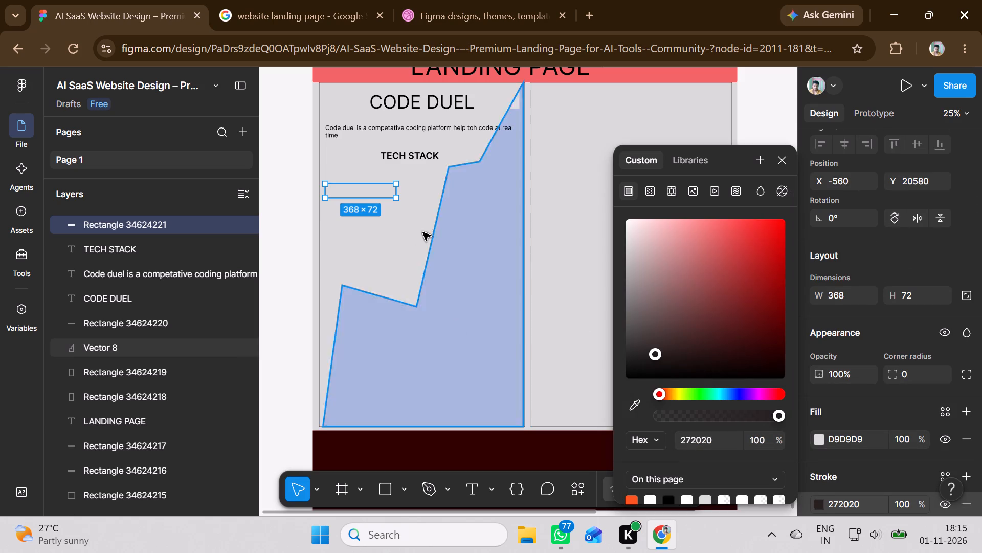
left_click(374, 239)
Draw a second rectangle about 432 × 72 beside the first one, level with it below TECH STACK.
left_click(386, 489)
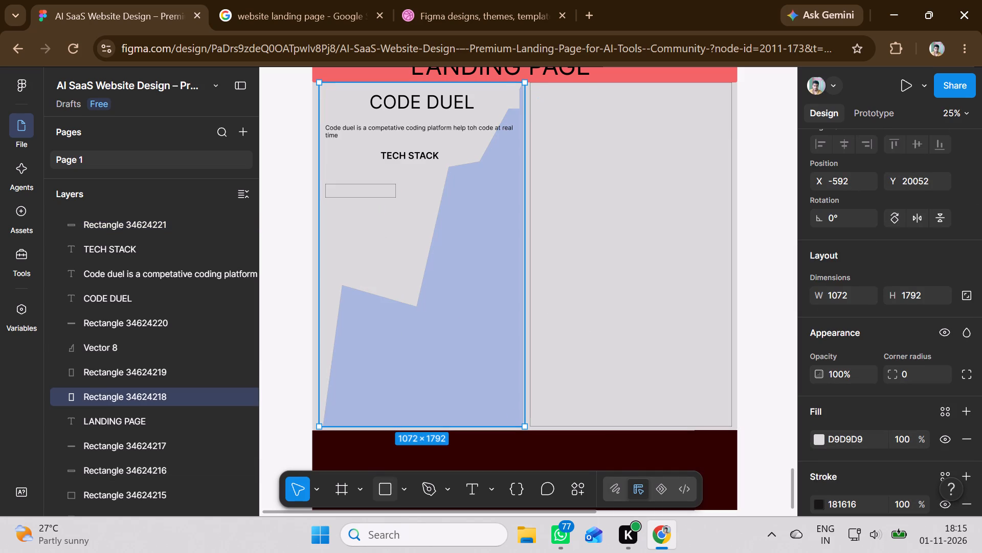
left_click_drag(405, 185, 512, 198)
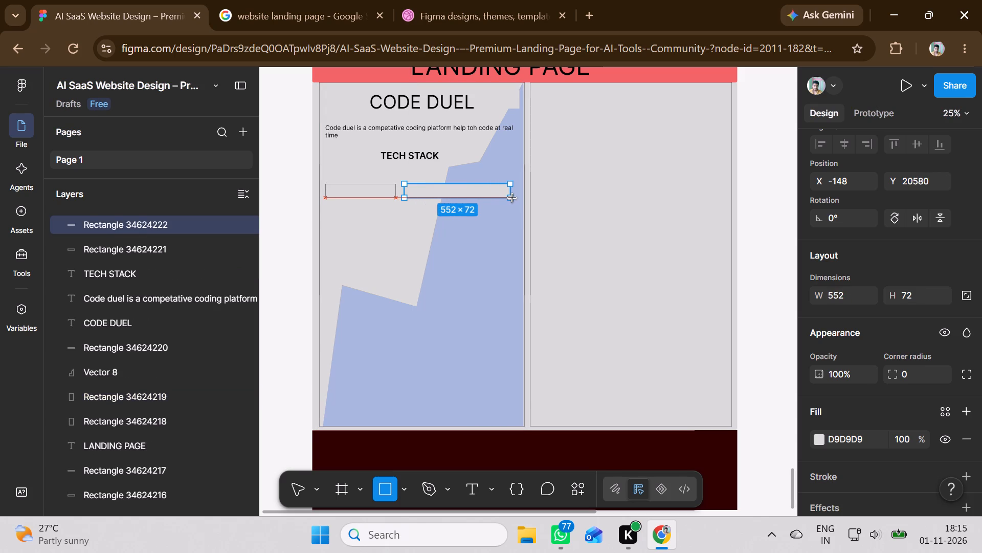
left_click_drag(512, 198, 487, 199)
Add a dark grey stroke to the second small rectangle.
scroll(835, 459, "down", 3)
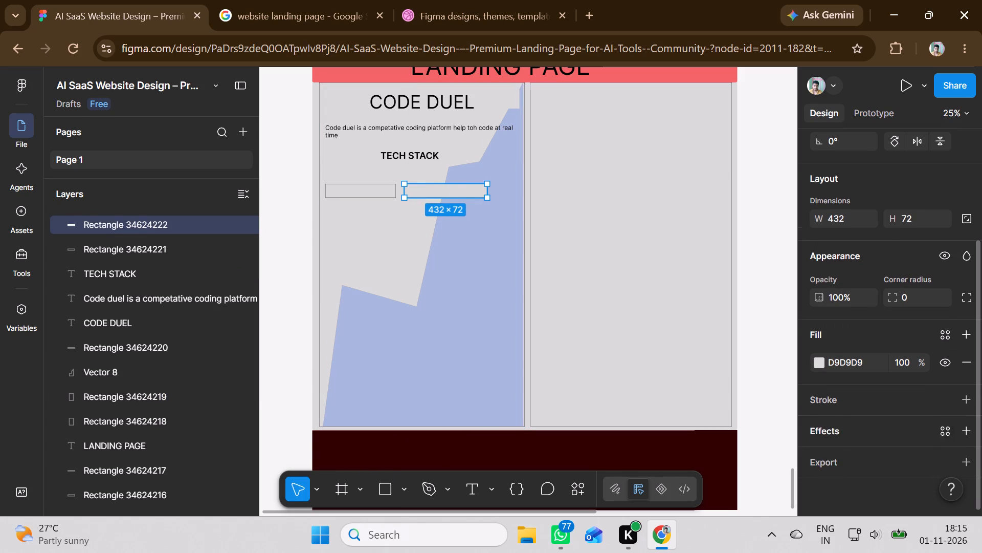
left_click(841, 394)
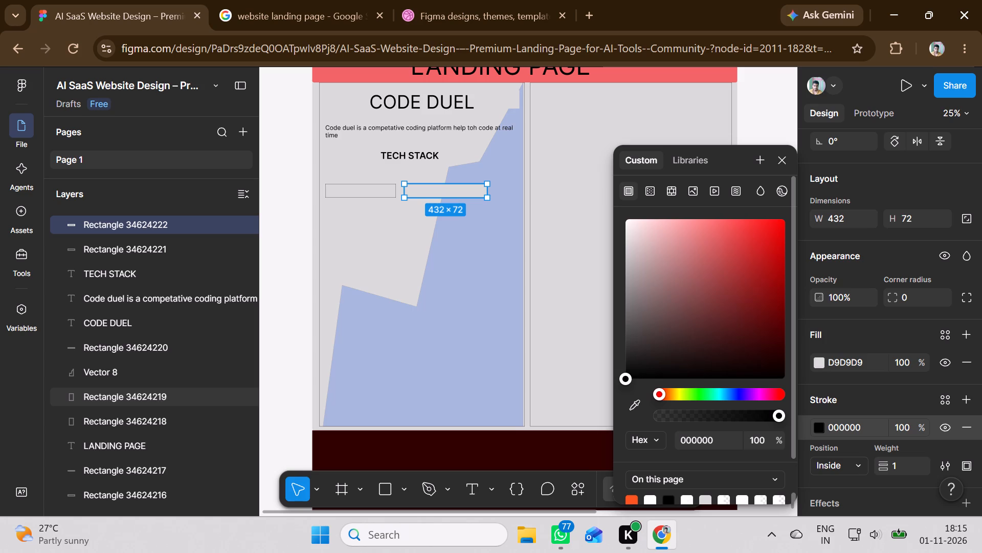
left_click(635, 325)
left_click(462, 266)
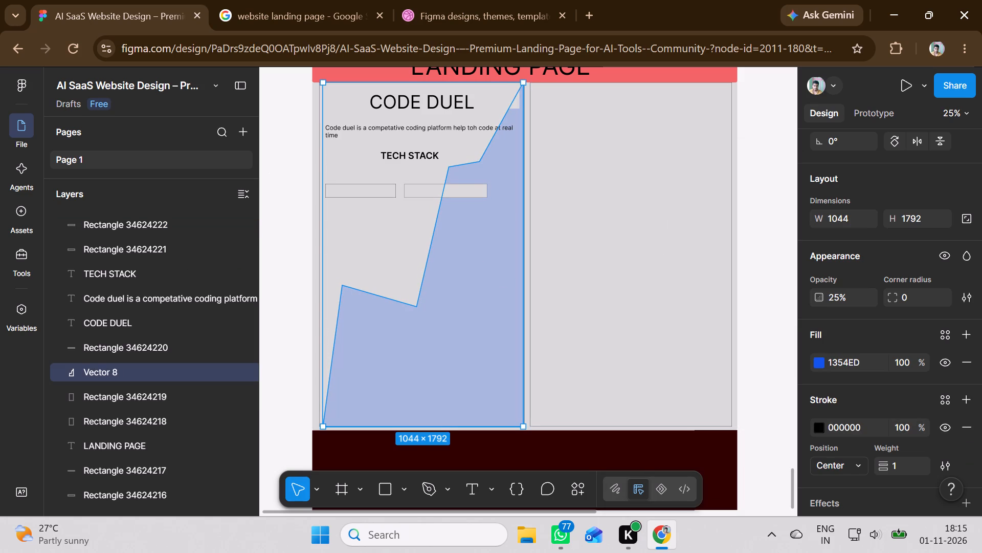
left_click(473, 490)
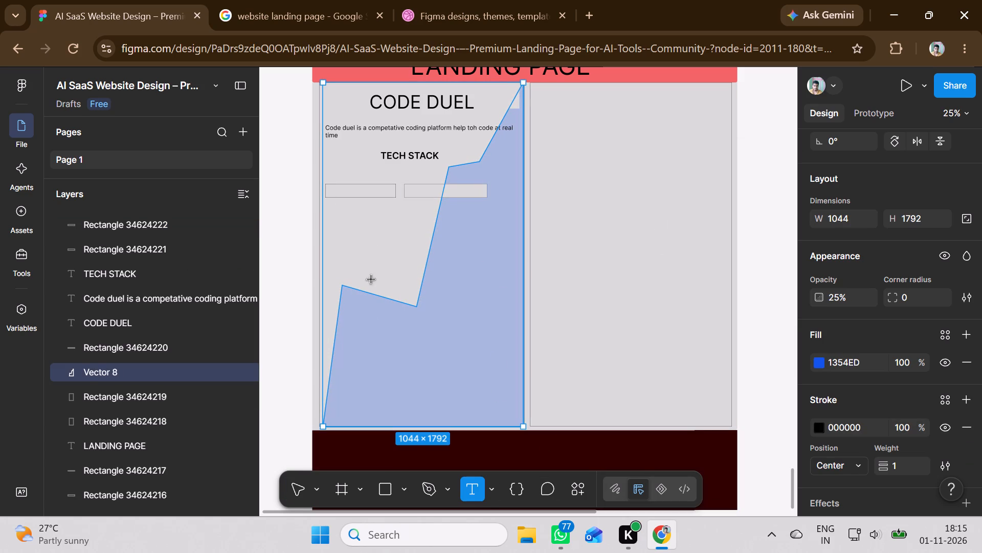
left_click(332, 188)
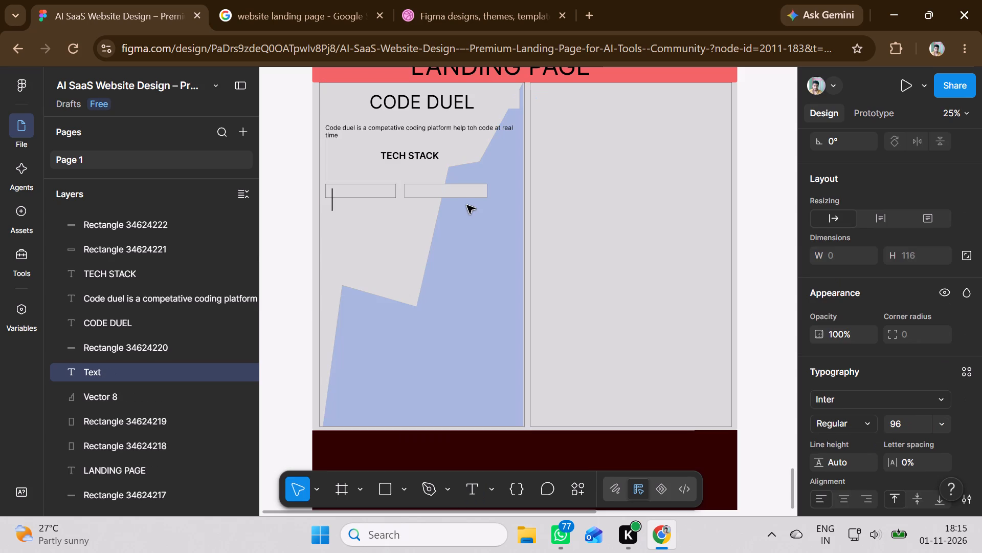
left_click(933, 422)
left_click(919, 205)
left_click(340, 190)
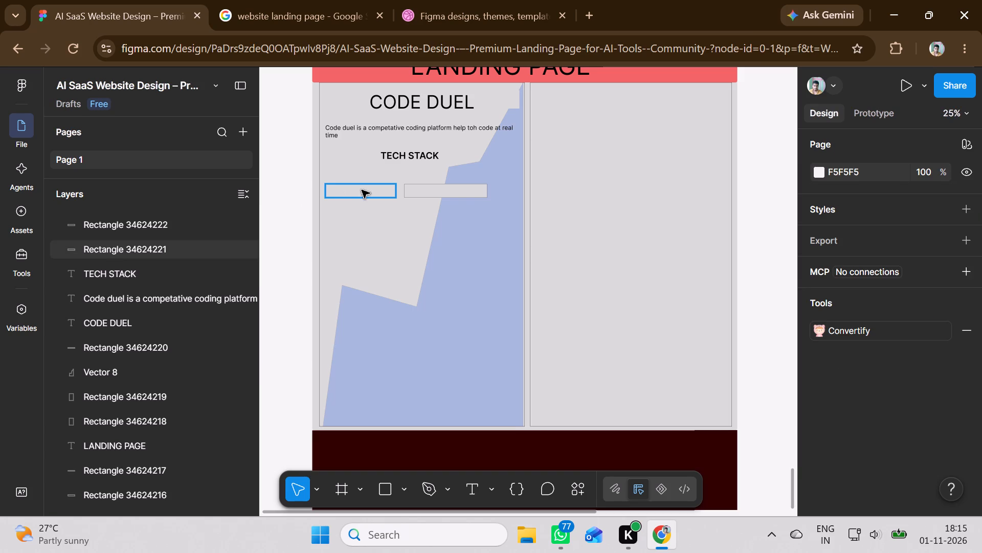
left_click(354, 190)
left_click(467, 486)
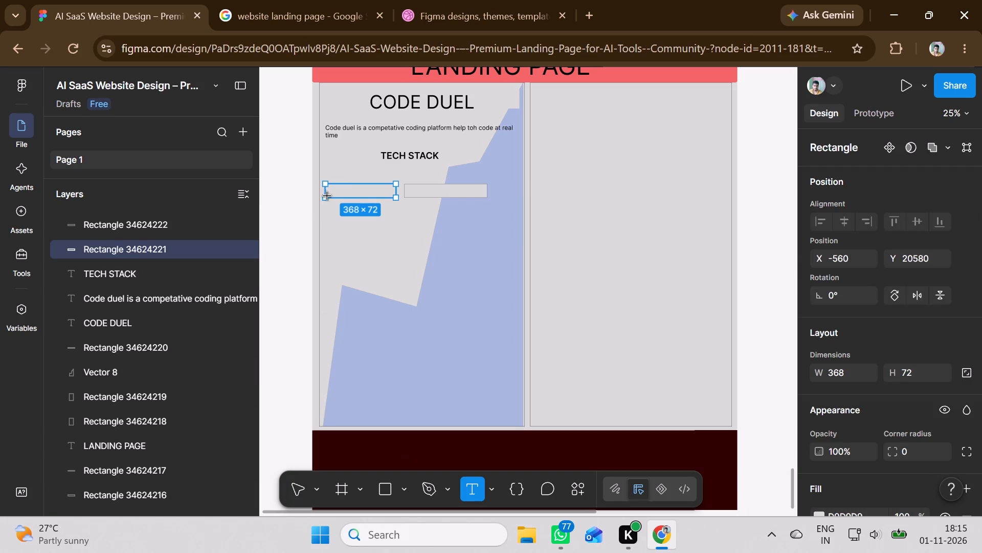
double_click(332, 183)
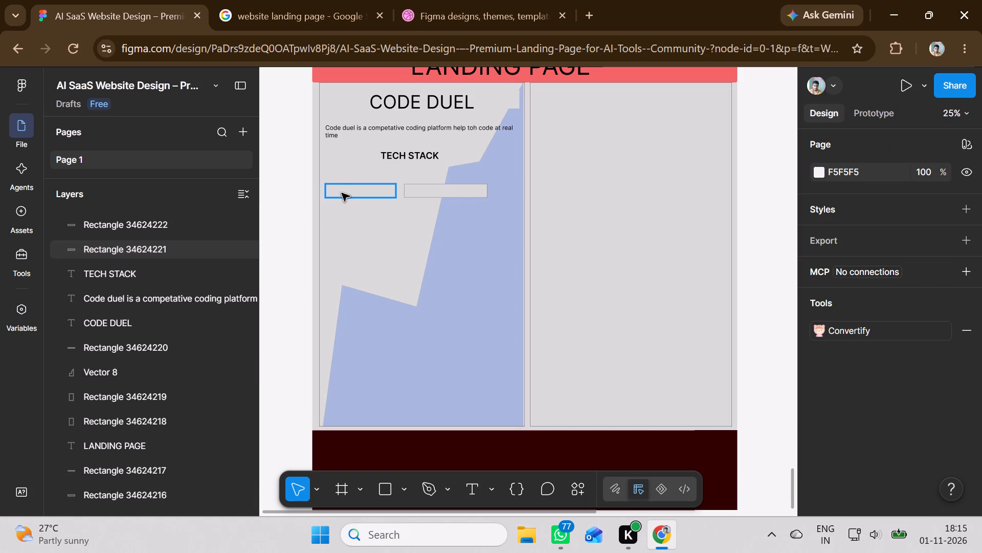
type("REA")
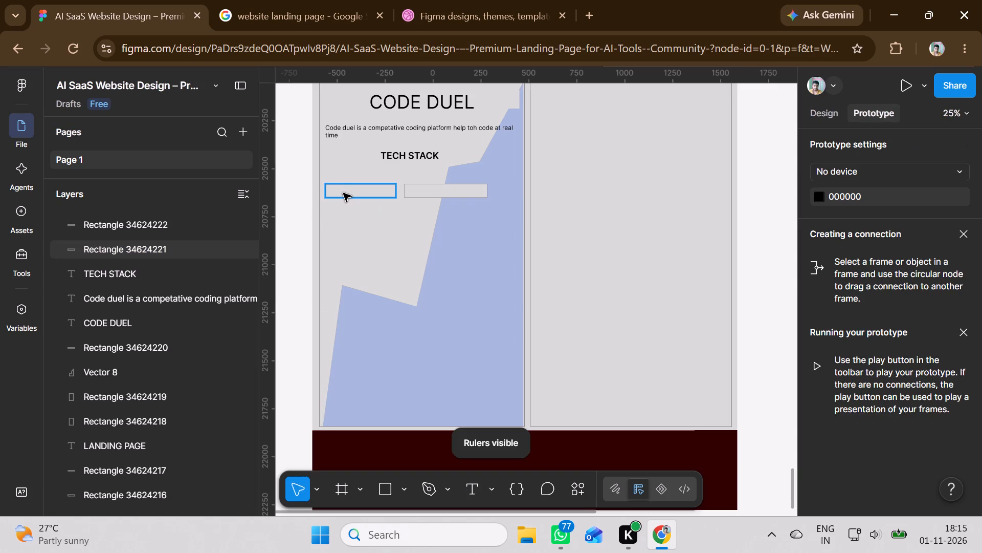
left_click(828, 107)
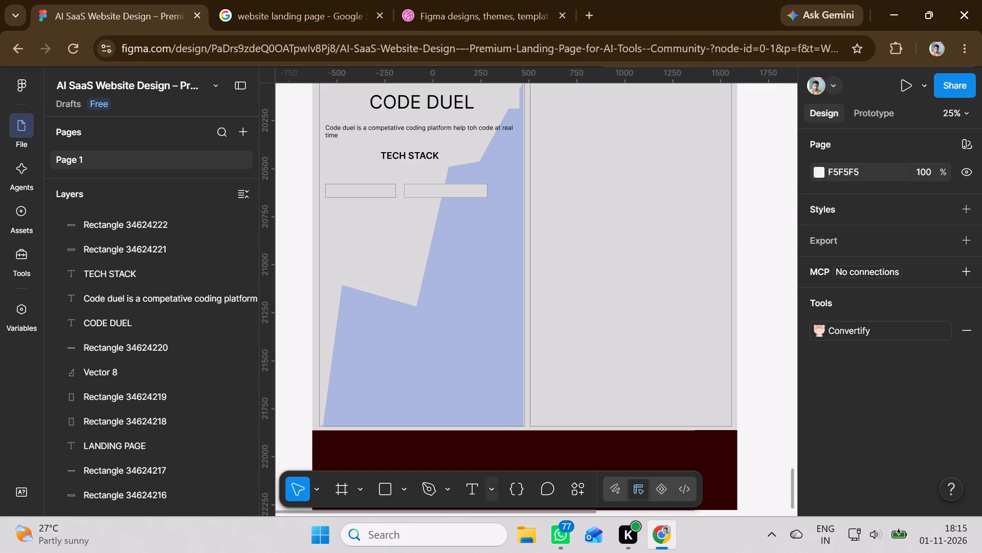
Add a text box about 284 × 72 inside the first small rectangle, reading REACT.
left_click(482, 495)
left_click_drag(332, 183, 371, 195)
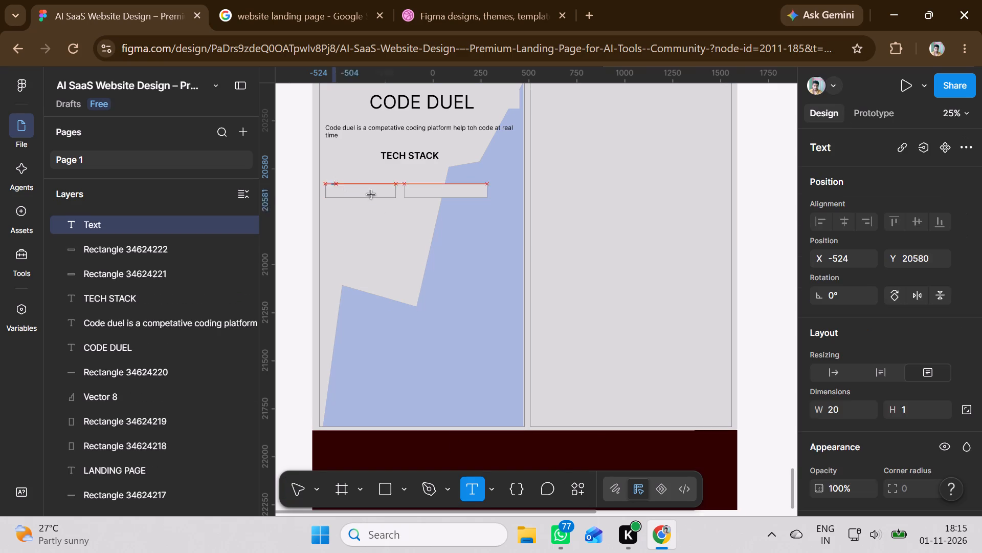
left_click_drag(371, 195, 387, 196)
type("REAC")
key("shift+t")
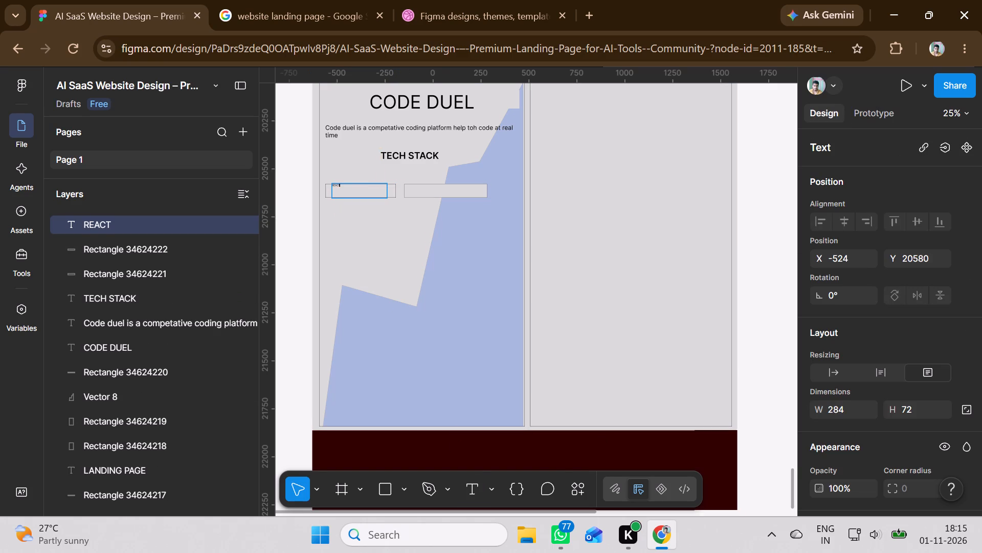
Set the font size of the whole REACT text to 48.
left_click_drag(349, 189, 339, 180)
left_click_drag(339, 180, 329, 182)
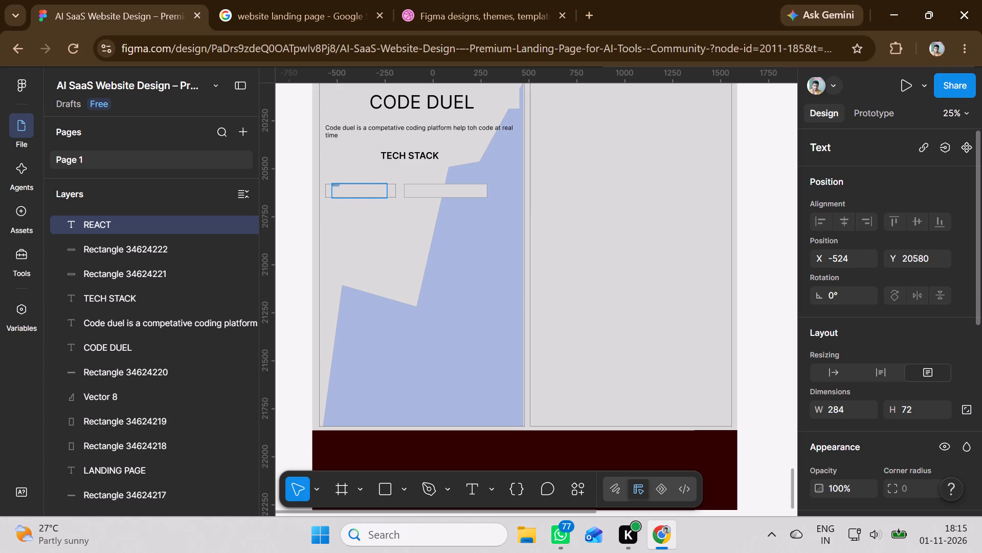
scroll(878, 324, "down", 2)
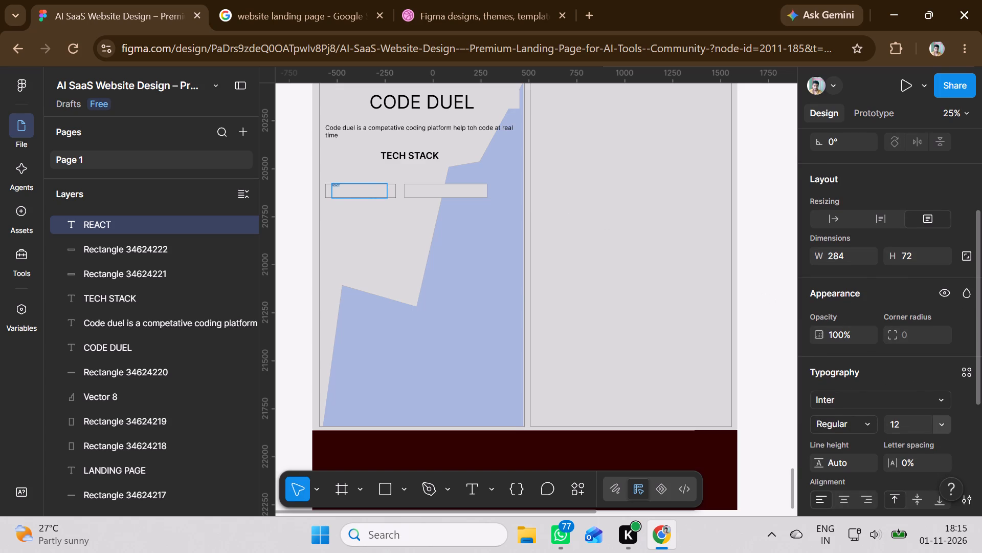
left_click(941, 423)
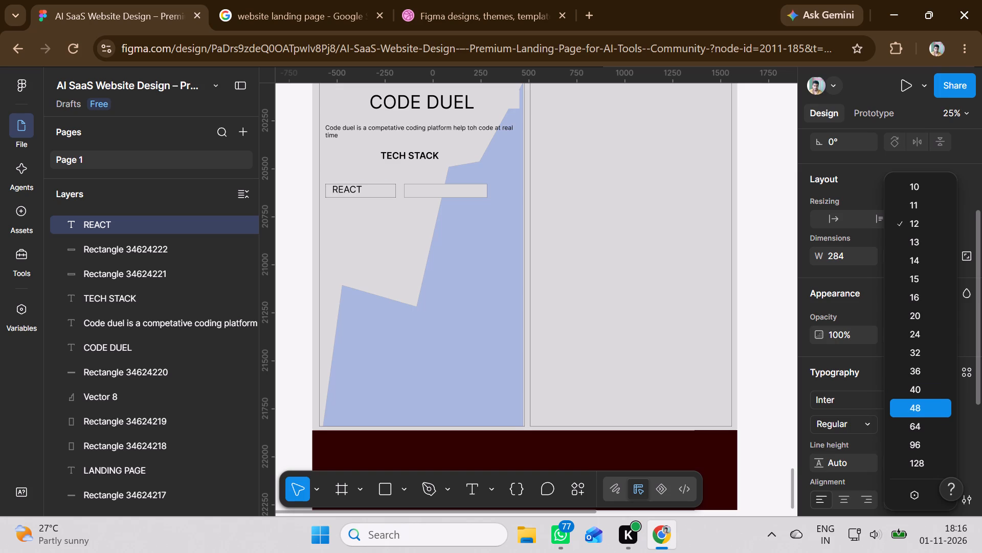
left_click(924, 402)
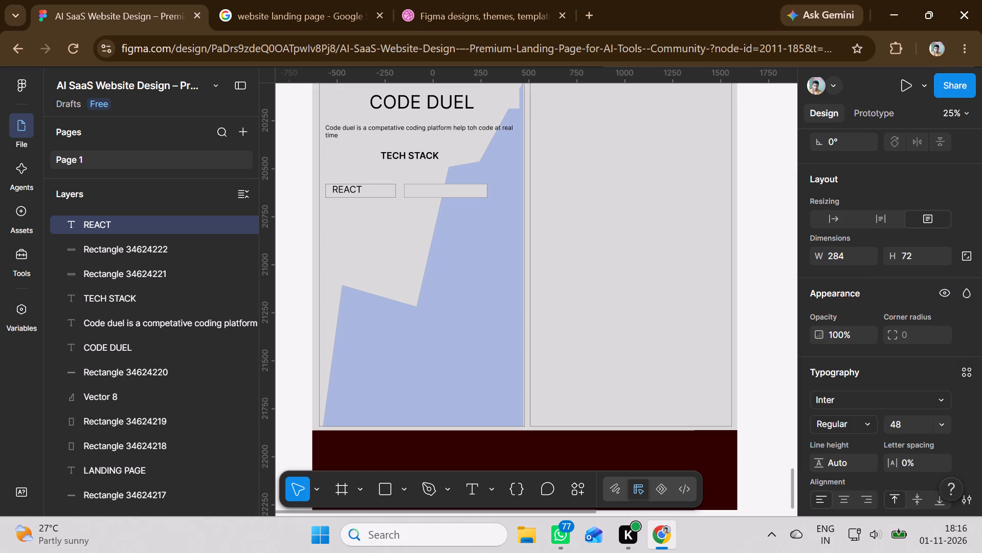
Move the REACT text box right to about x = -432 so the word sits nearer the middle of the first small rectangle.
left_click(354, 186)
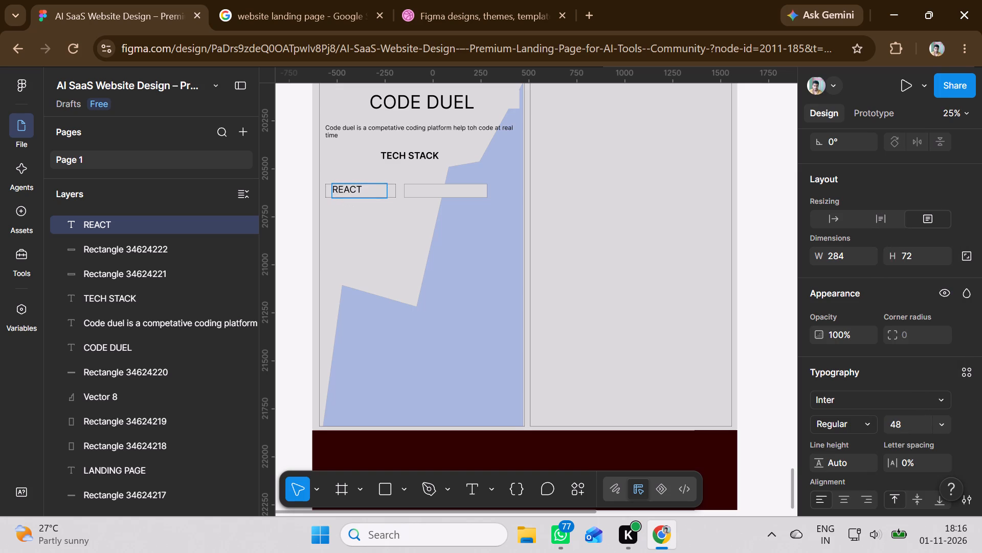
left_click(366, 189)
left_click_drag(372, 179, 387, 179)
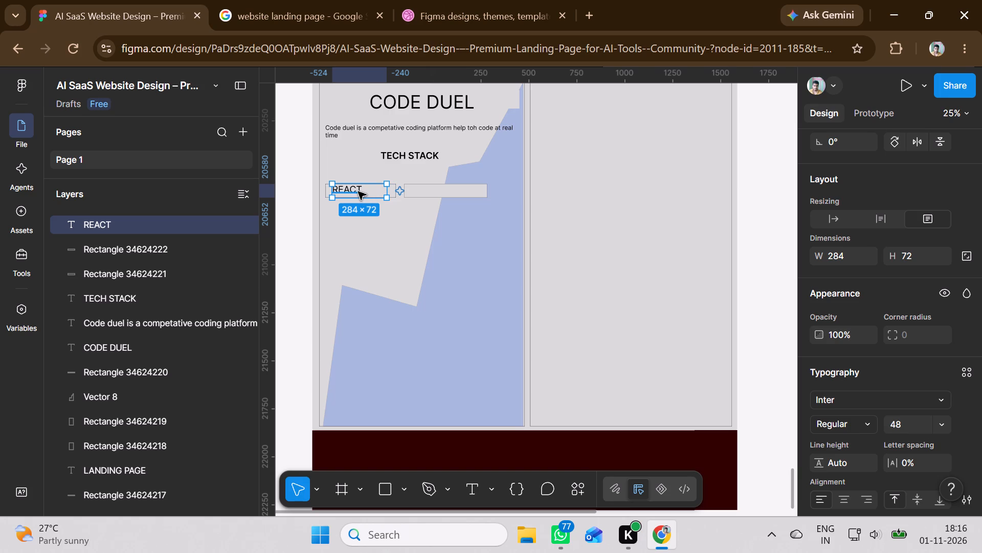
left_click_drag(356, 192, 365, 191)
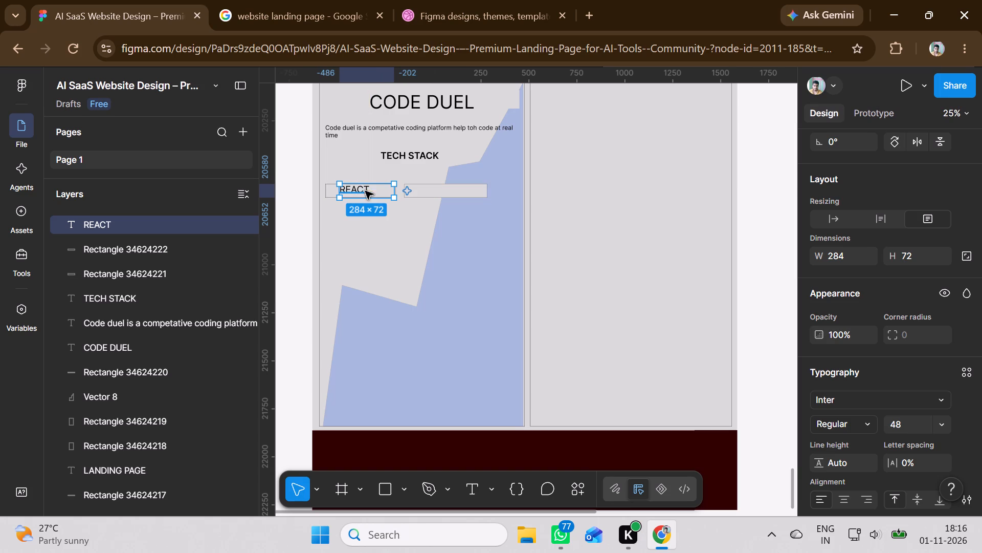
left_click_drag(359, 190, 364, 192)
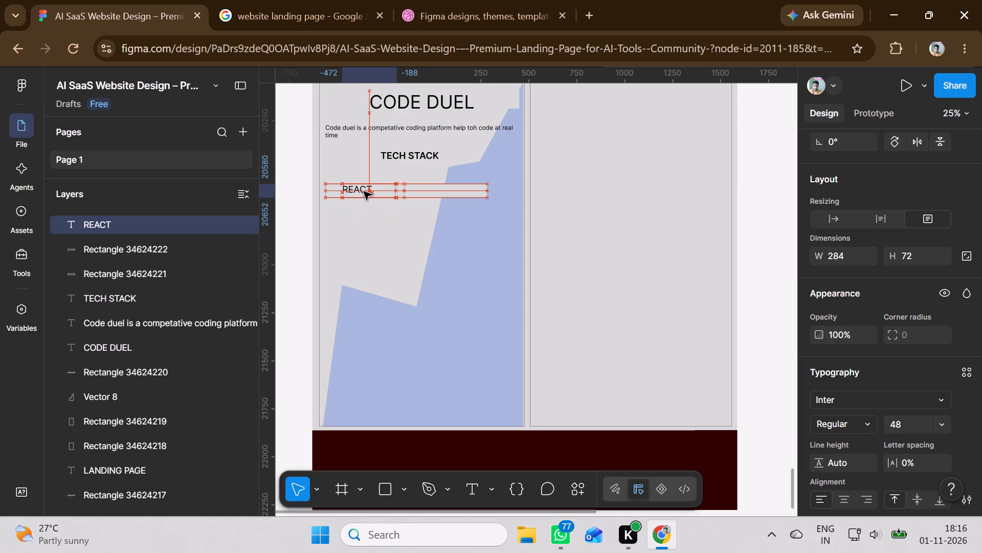
left_click_drag(364, 192, 365, 194)
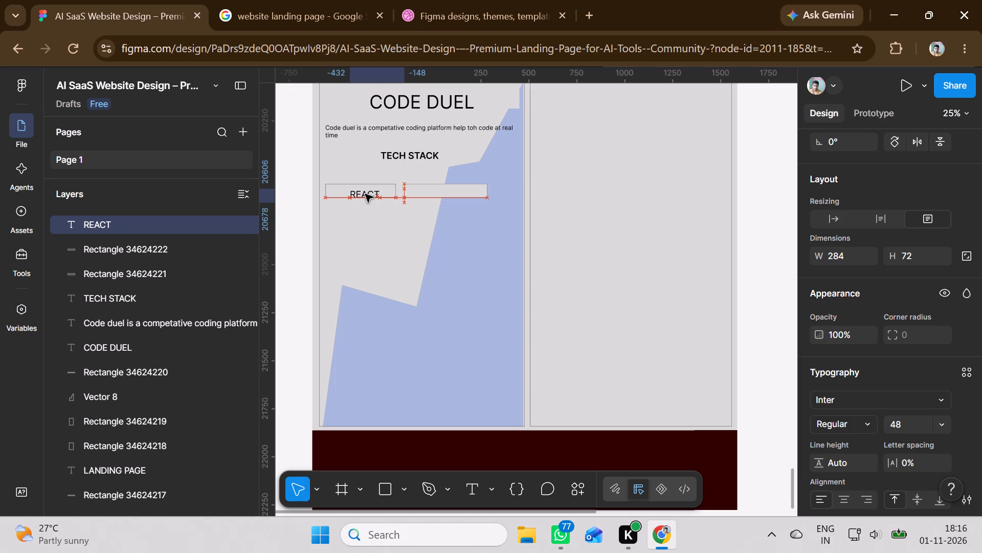
left_click_drag(365, 194, 370, 191)
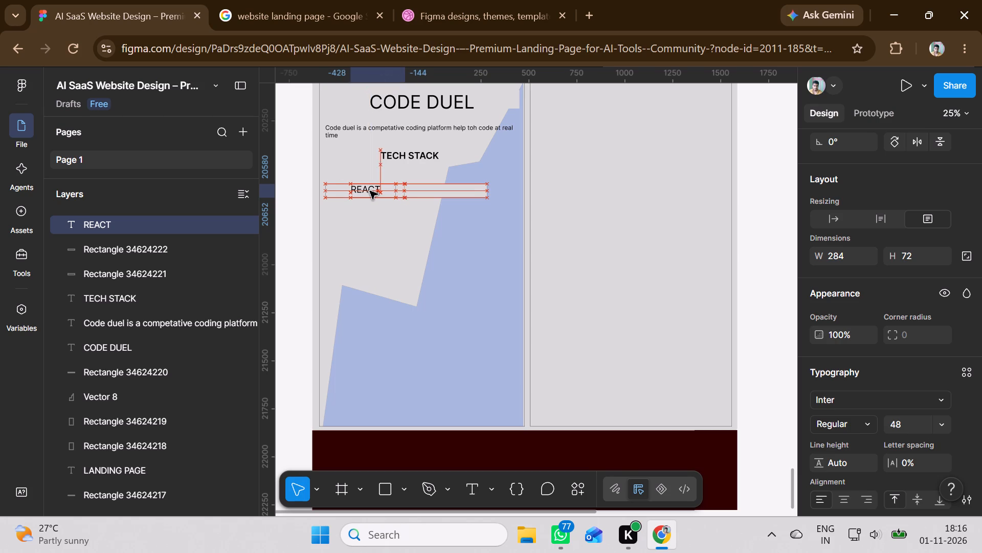
left_click_drag(370, 191, 367, 191)
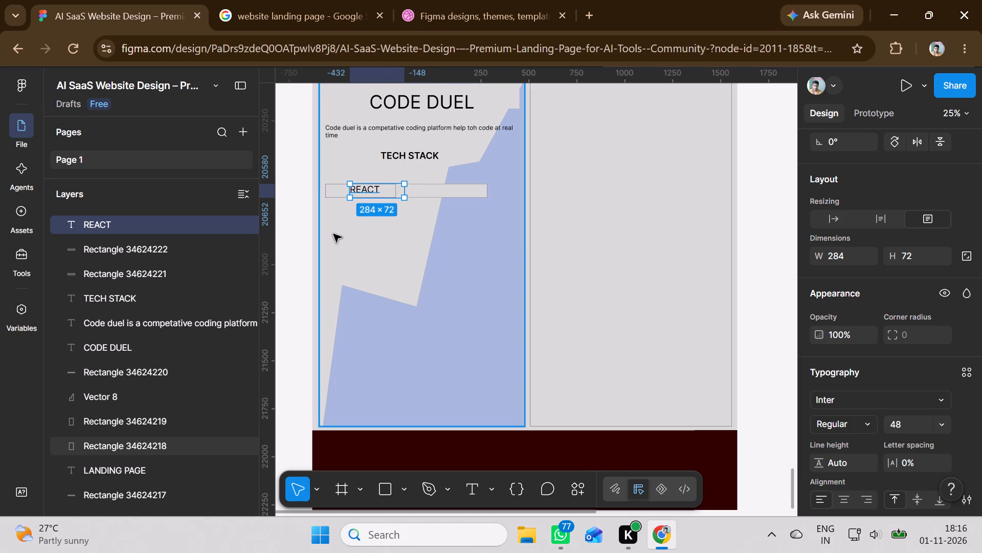
left_click(332, 236)
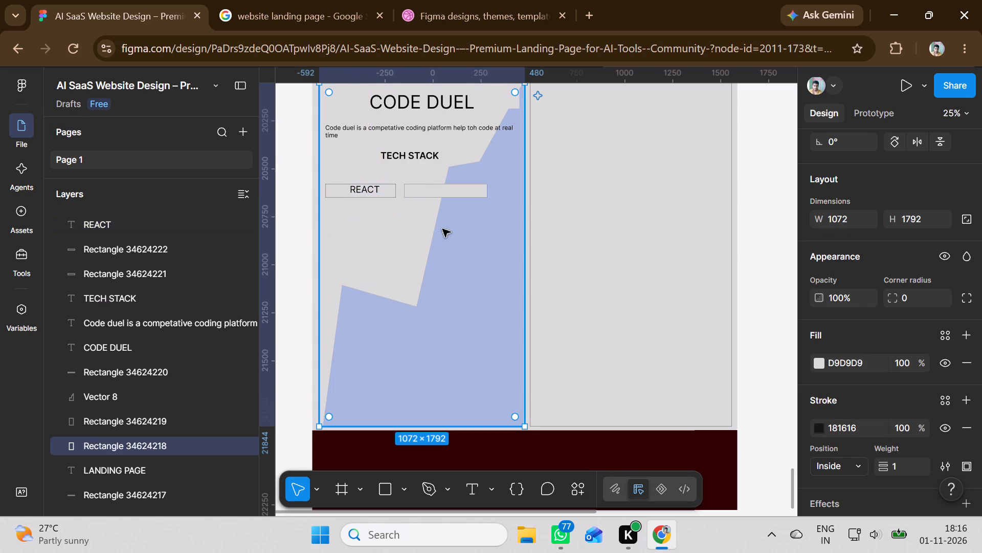
Add a text box about 334 × 72 inside the second small rectangle, reading NODE.JS.
left_click(460, 185)
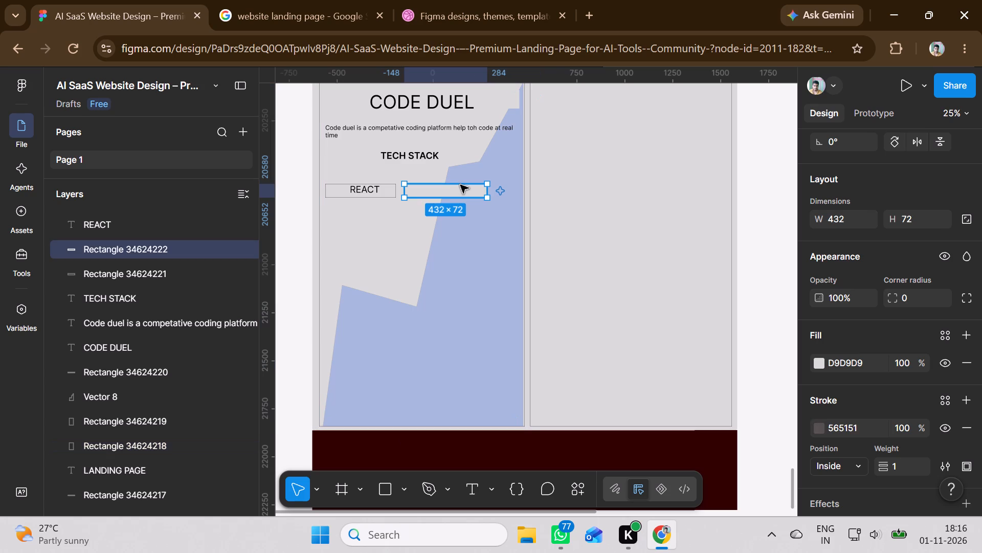
left_click(480, 486)
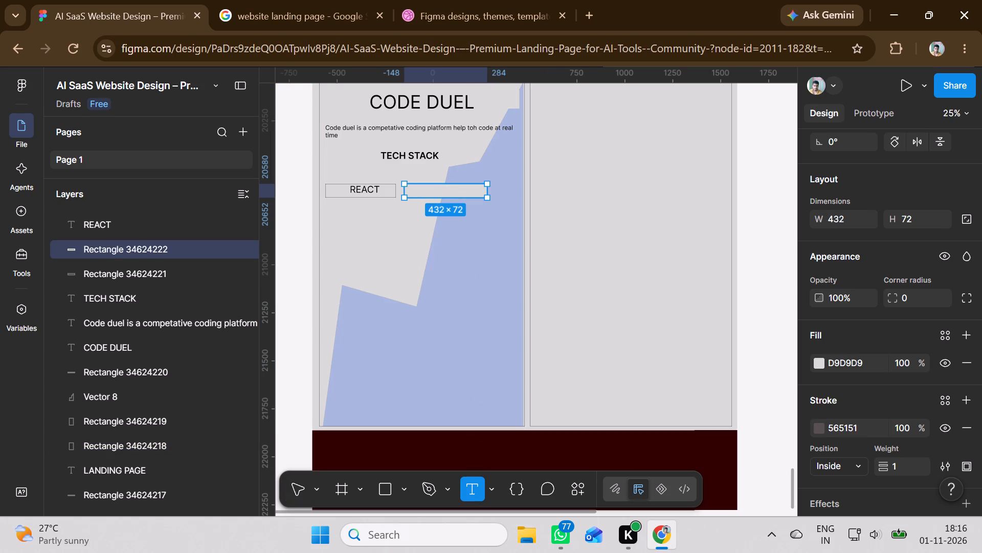
left_click_drag(411, 186, 414, 187)
left_click_drag(414, 187, 461, 199)
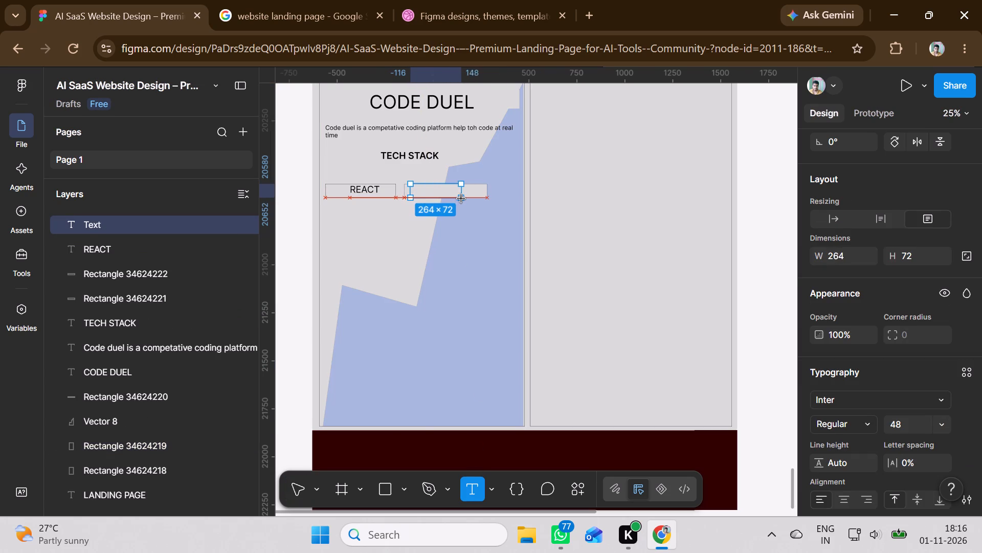
left_click_drag(461, 199, 476, 199)
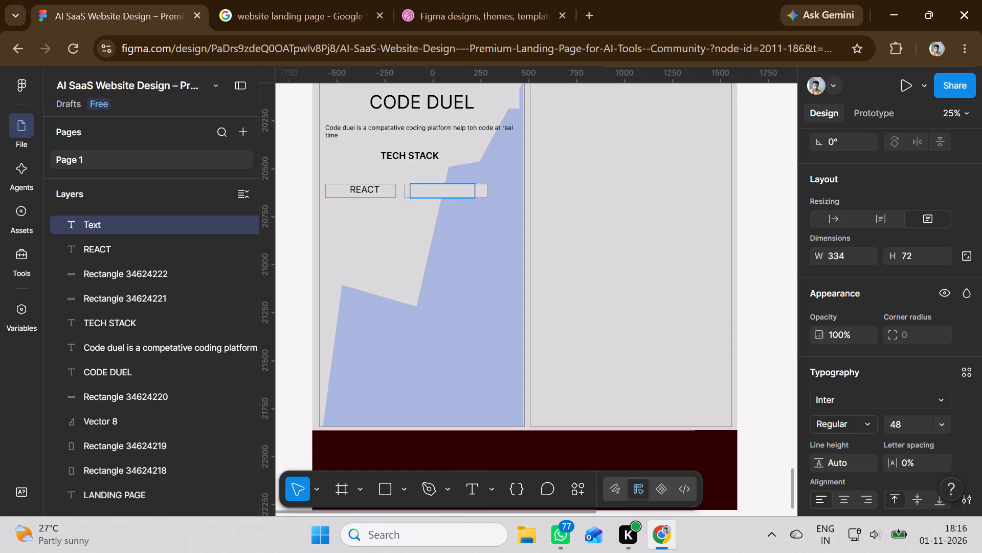
type("NODE")
key("shift+greater")
key("BackSpace")
type(".JS")
left_click(393, 216)
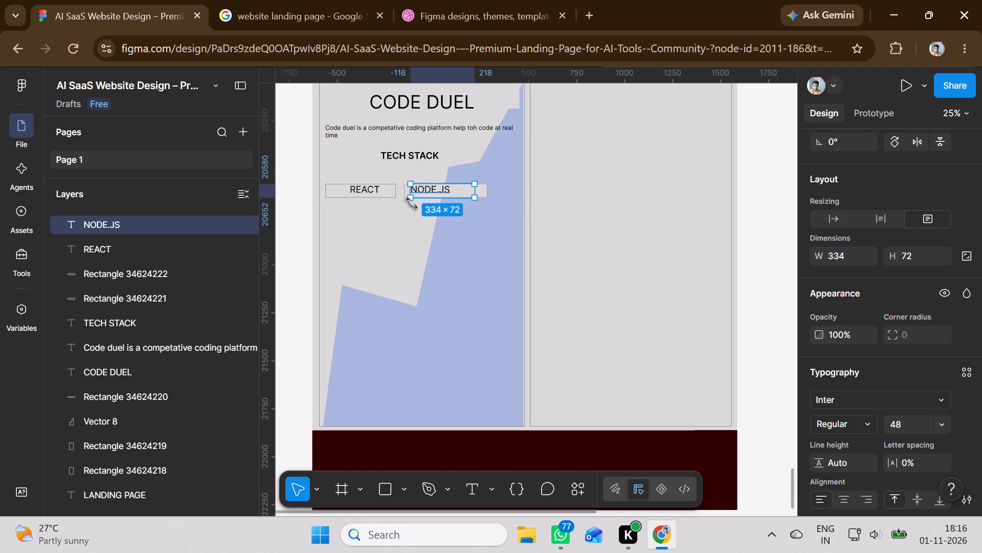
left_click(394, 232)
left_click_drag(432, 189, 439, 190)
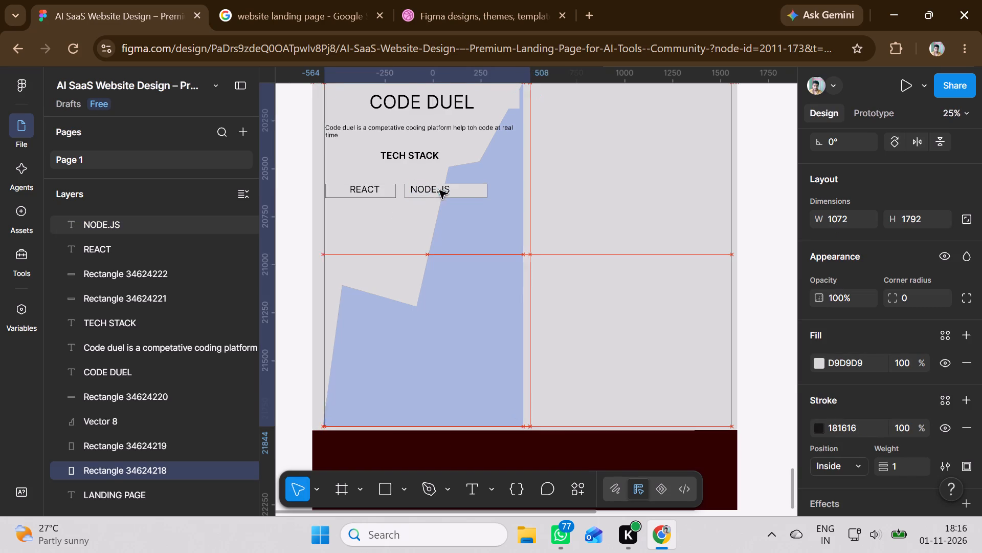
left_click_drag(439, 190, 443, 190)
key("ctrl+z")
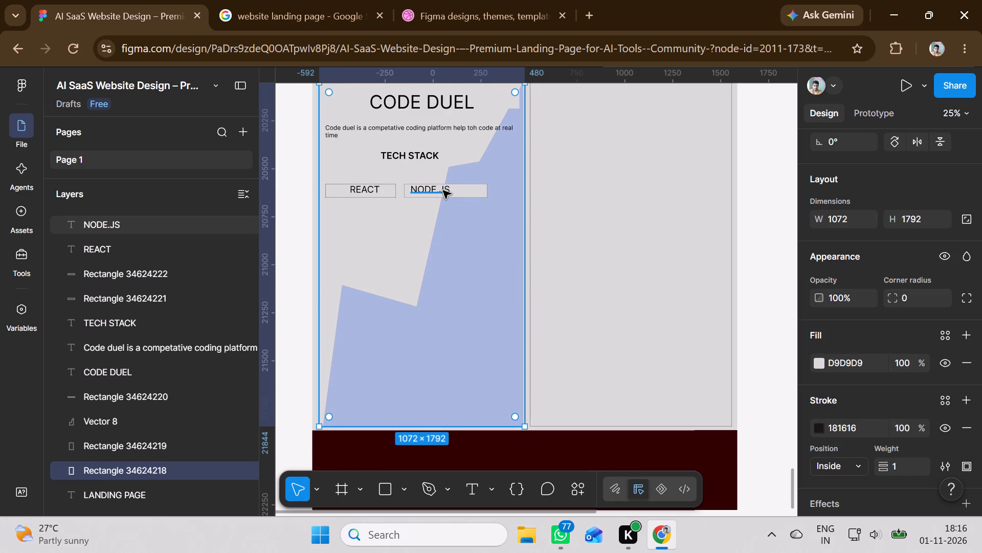
Move the NODE.JS text right and slightly down so it sits nearer the middle of the second small rectangle.
left_click(440, 190)
left_click_drag(433, 186, 441, 189)
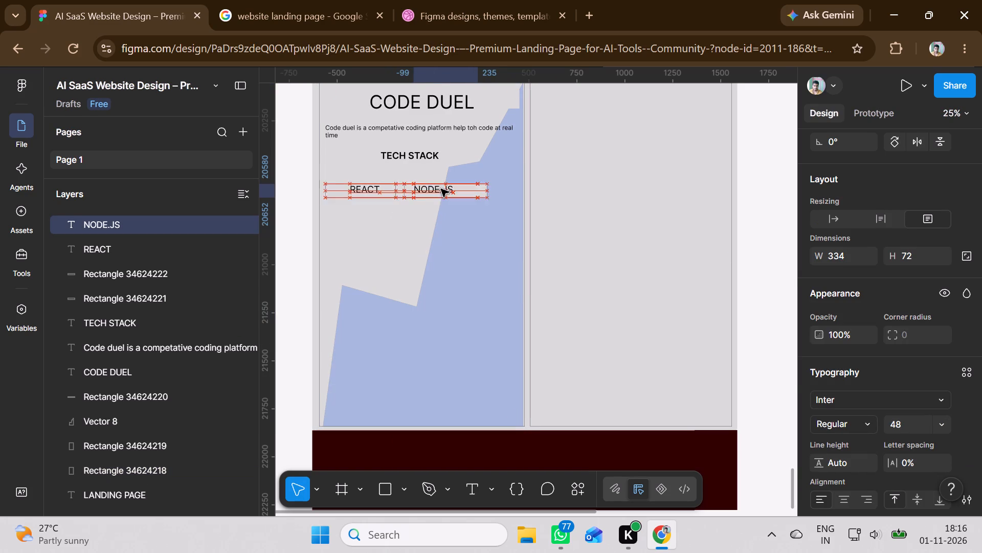
left_click_drag(441, 189, 445, 189)
left_click(389, 221)
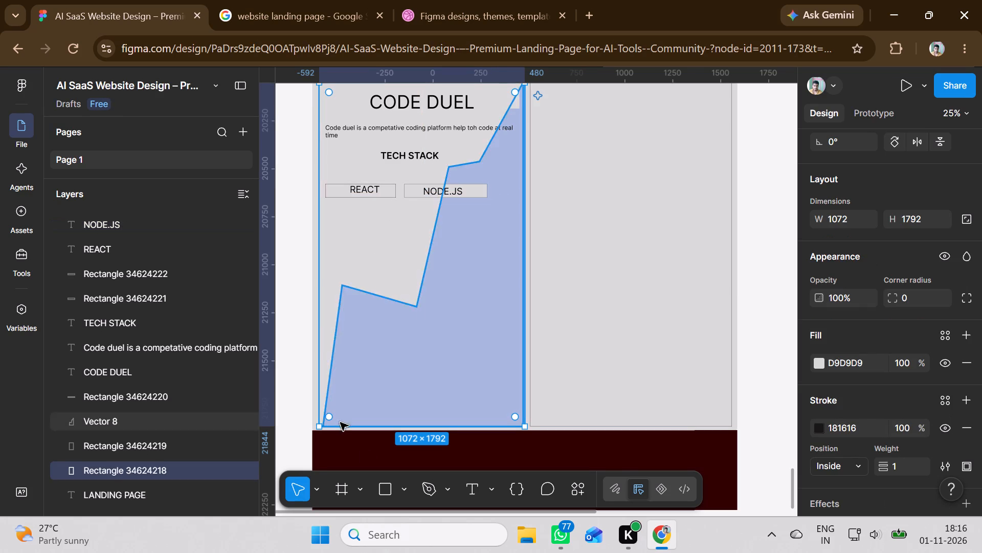
Draw a third small rectangle about 368 × 60 directly below the REACT box, aligned to its edges.
left_click(392, 484)
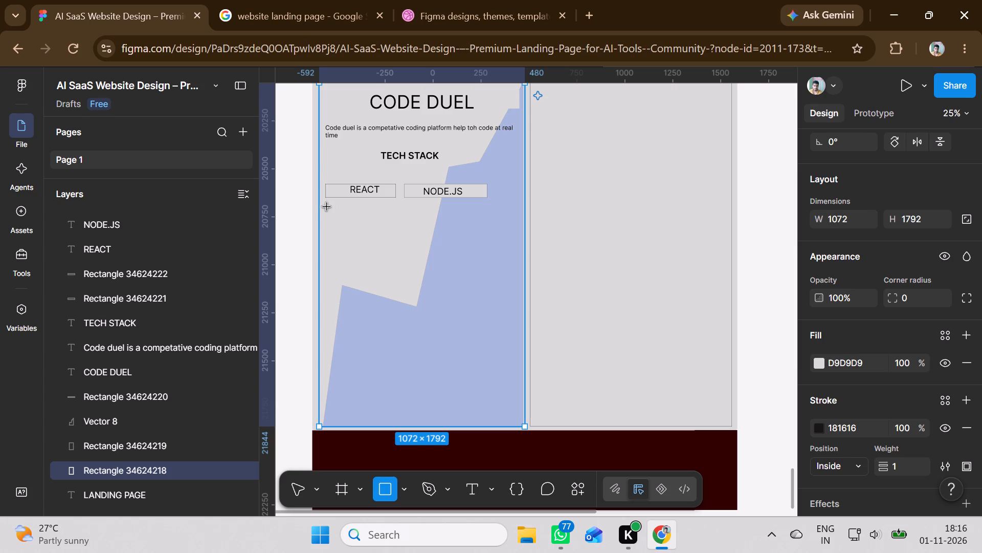
left_click_drag(330, 206, 384, 218)
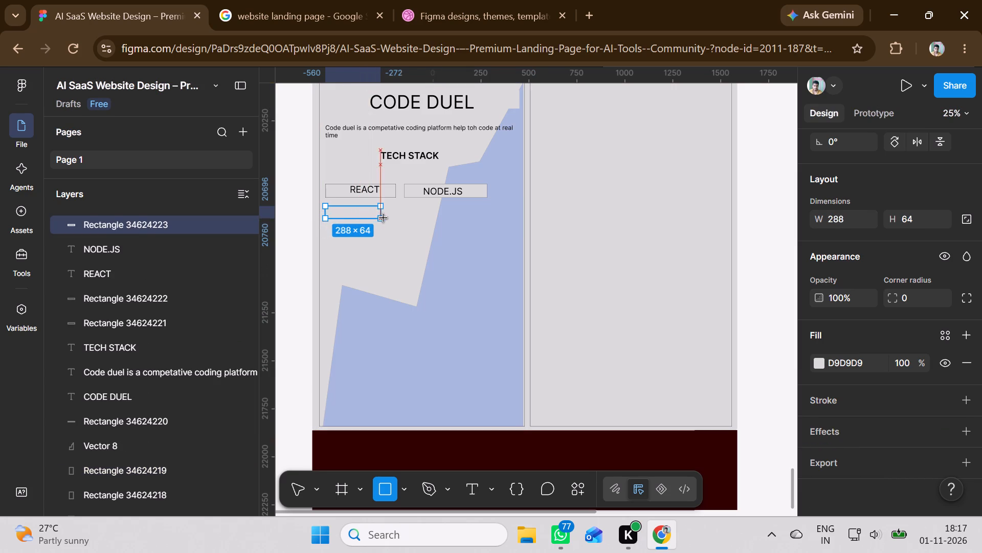
left_click_drag(384, 218, 395, 217)
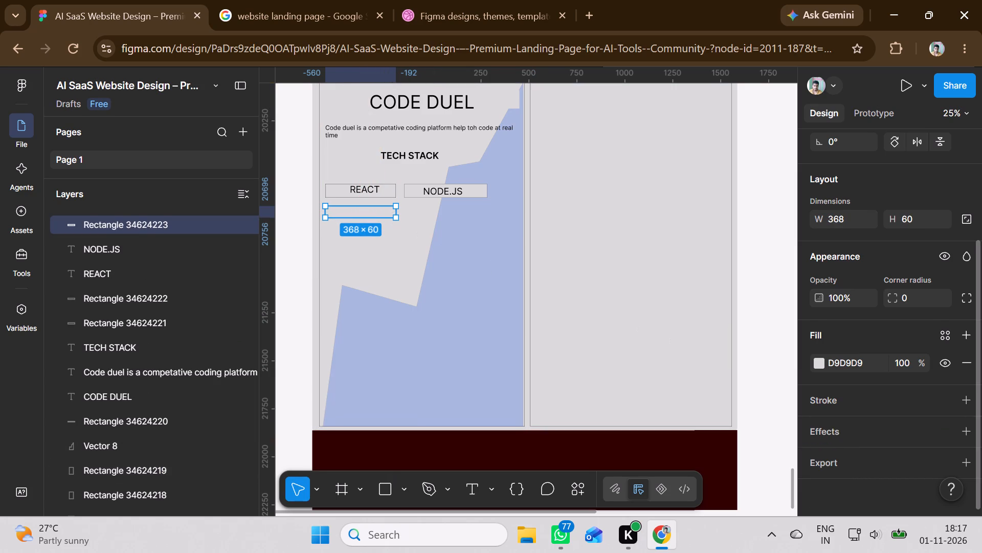
Add a dark grey stroke to the third small rectangle, below the REACT box.
scroll(831, 390, "up", 1)
scroll(831, 390, "down", 2)
scroll(830, 389, "up", 1)
scroll(828, 387, "down", 2)
left_click(834, 395)
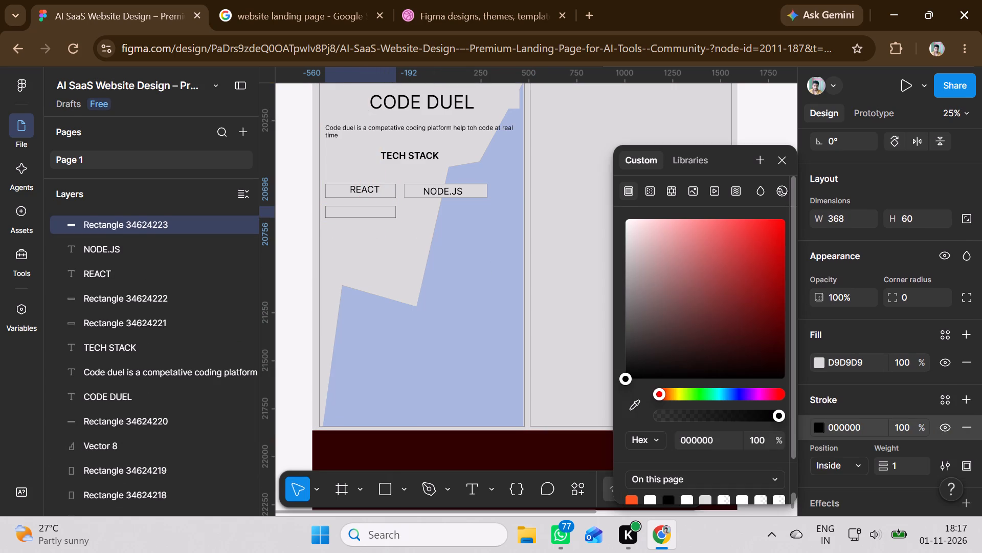
left_click(636, 330)
left_click(380, 232)
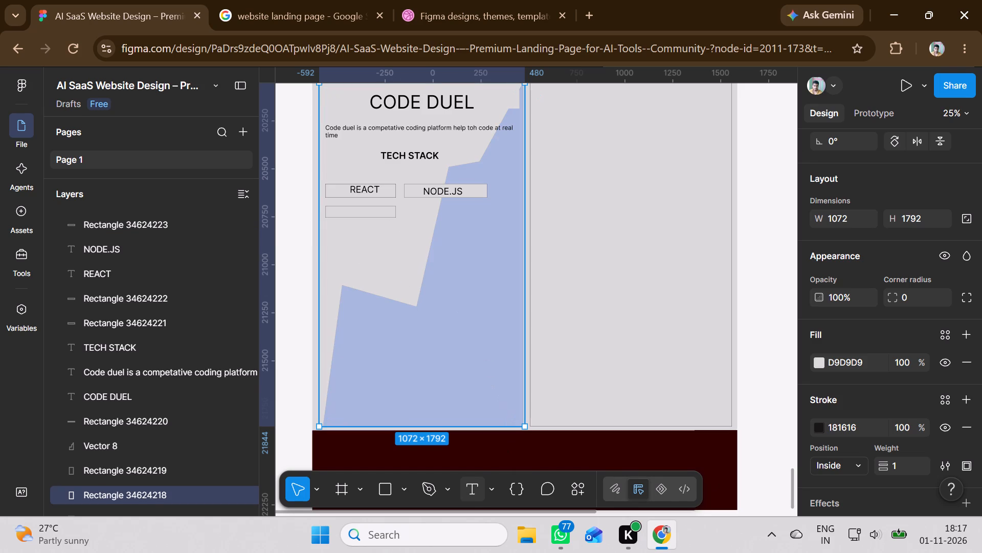
Add a text box about 368 × 60 over the third small rectangle, reading EXPRESS.JS.
left_click(475, 490)
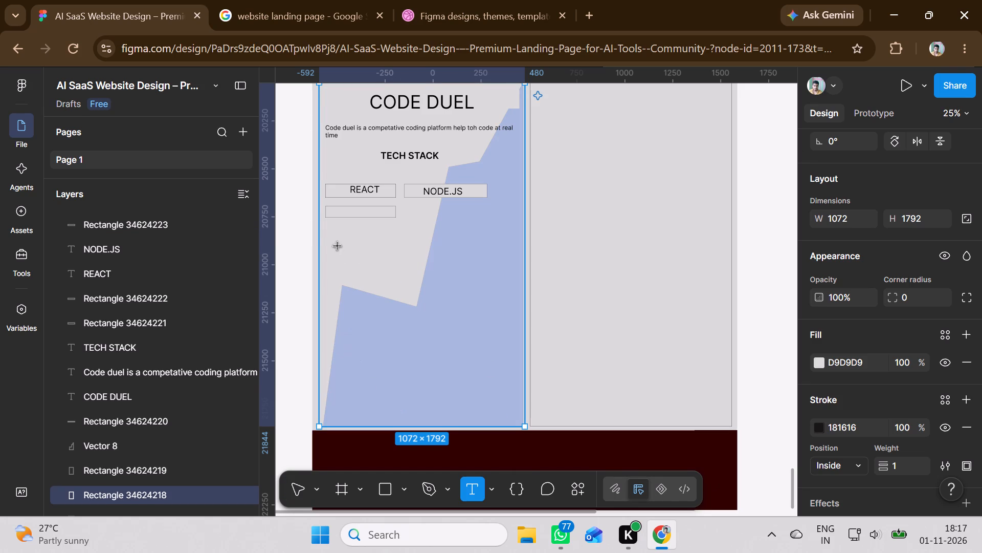
left_click_drag(329, 207, 391, 217)
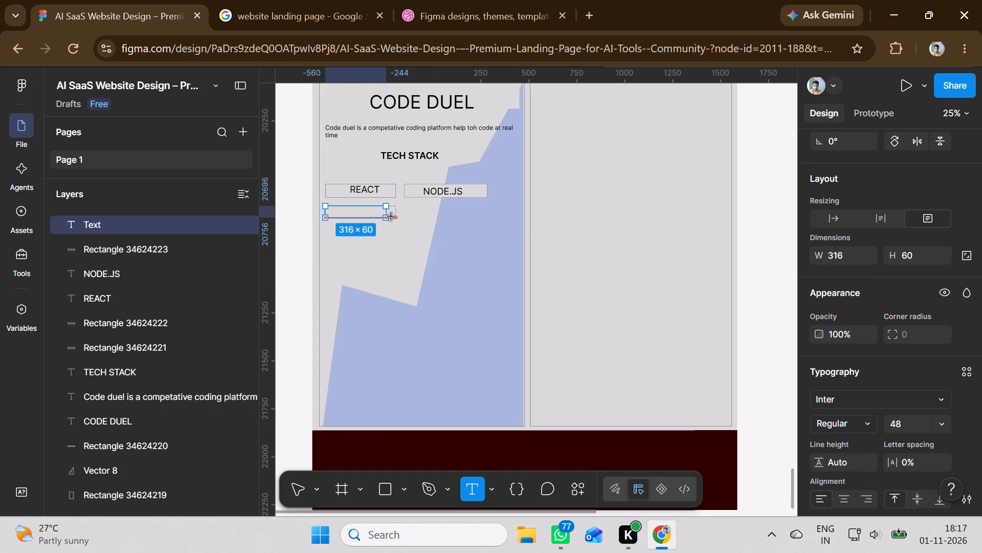
left_click_drag(391, 217, 396, 219)
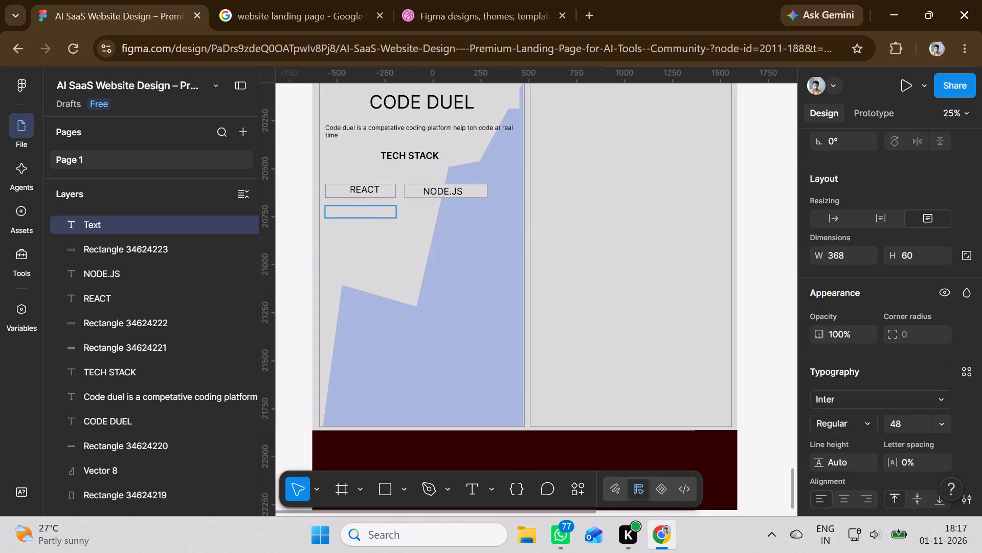
type("EXPRESS")
type(".JS")
left_click(350, 237)
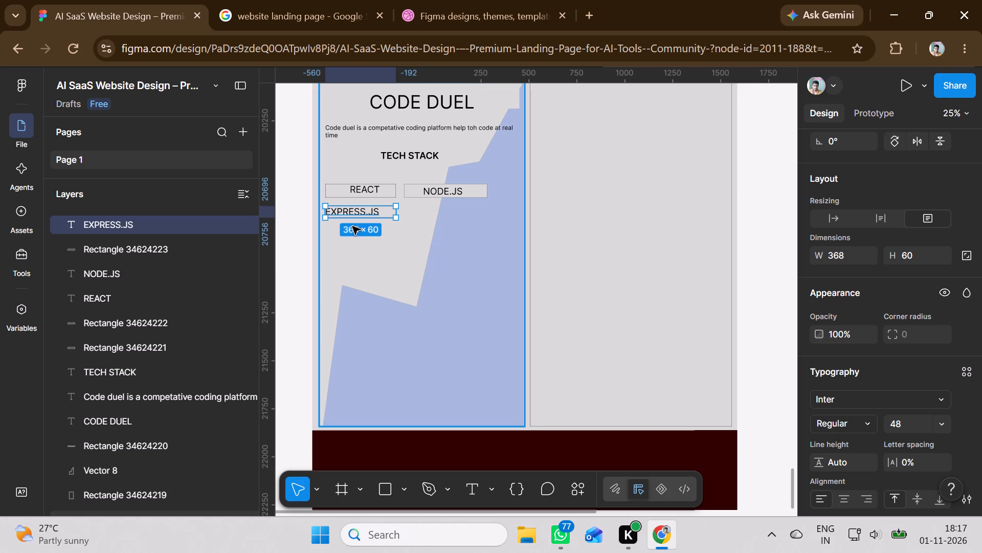
Move the EXPRESS.JS text right within the outline of the third small rectangle.
left_click_drag(349, 209, 364, 210)
left_click(399, 274)
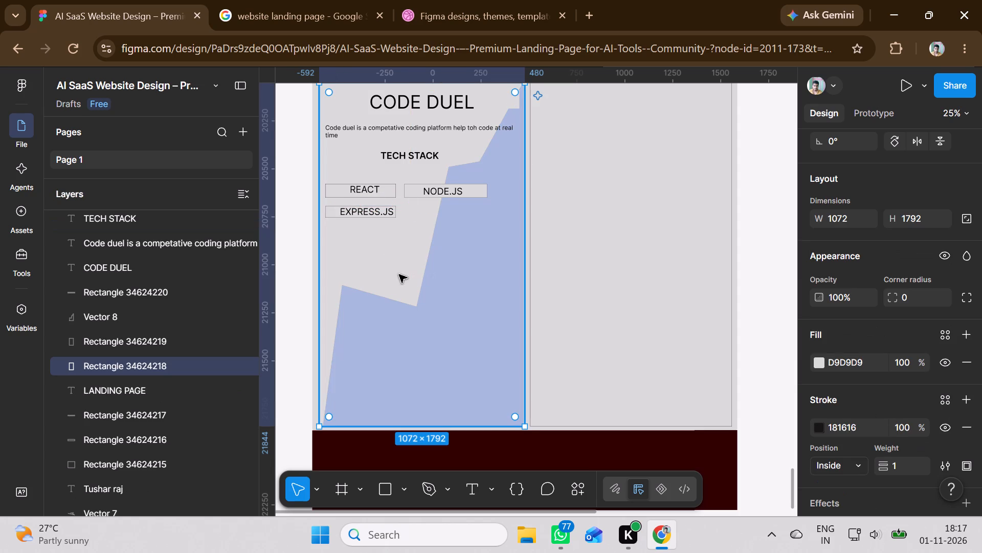
left_click(379, 488)
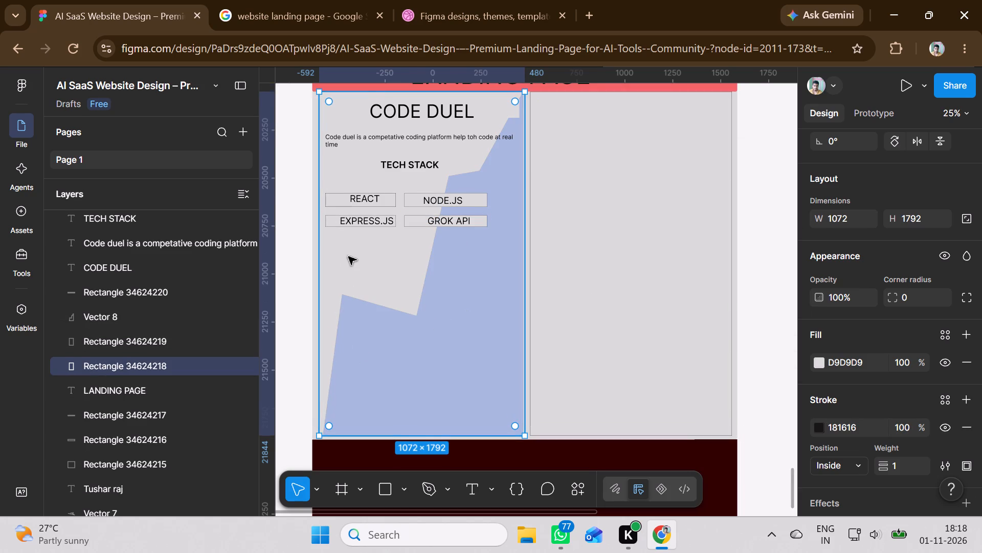
scroll(348, 257, "up", 3)
scroll(348, 257, "down", 2)
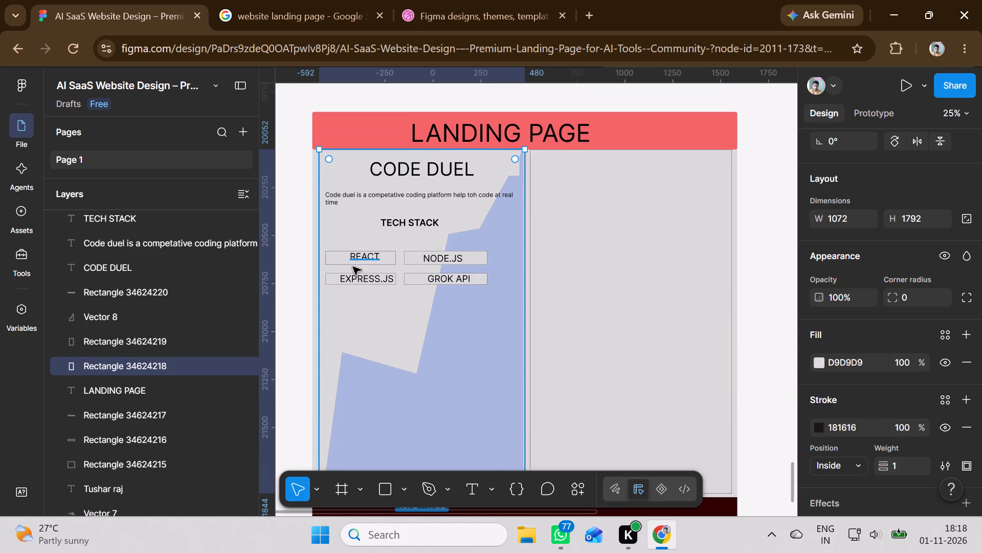
scroll(353, 268, "down", 2)
left_click(390, 499)
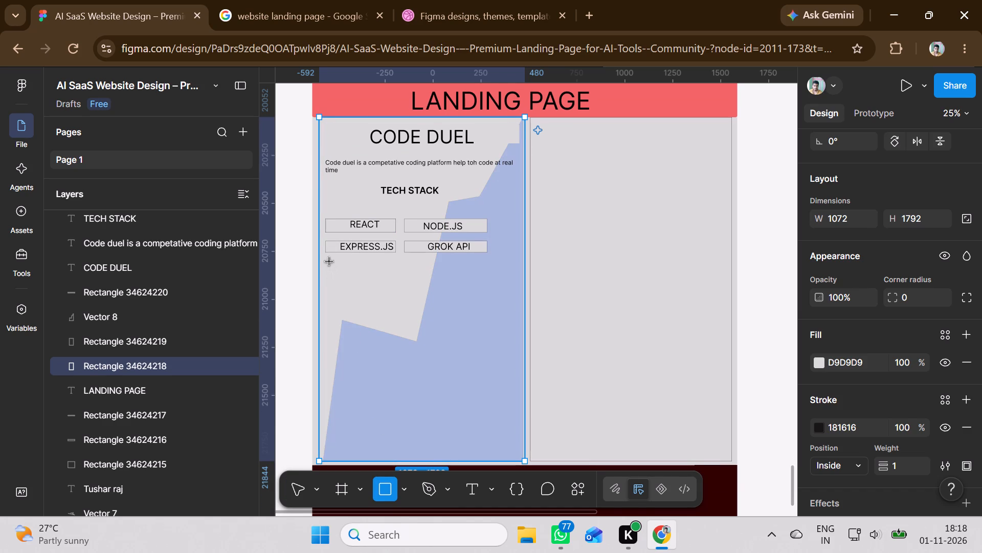
left_click_drag(327, 262, 376, 270)
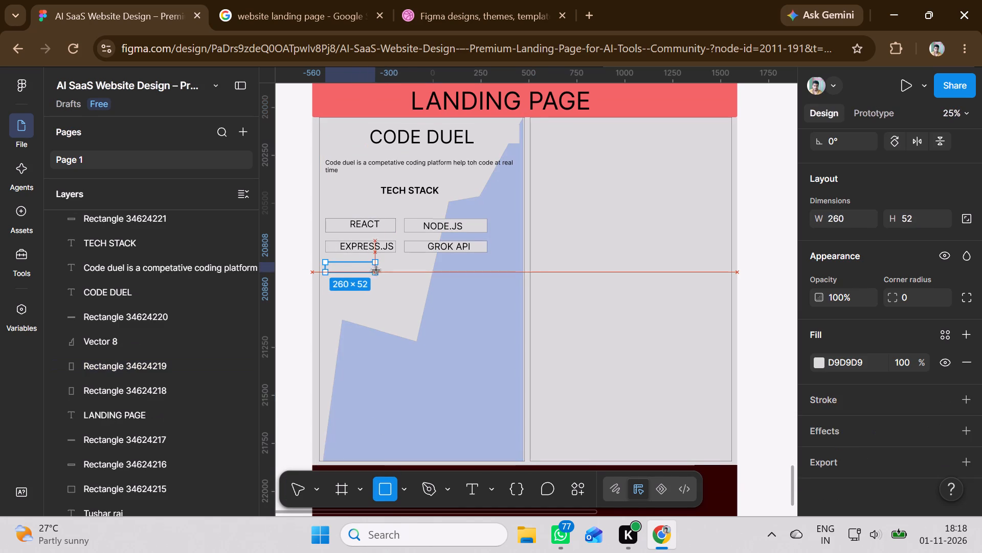
left_click_drag(376, 270, 397, 271)
Add a dark grey 403C3C stroke to the fifth small rectangle.
scroll(860, 445, "down", 5)
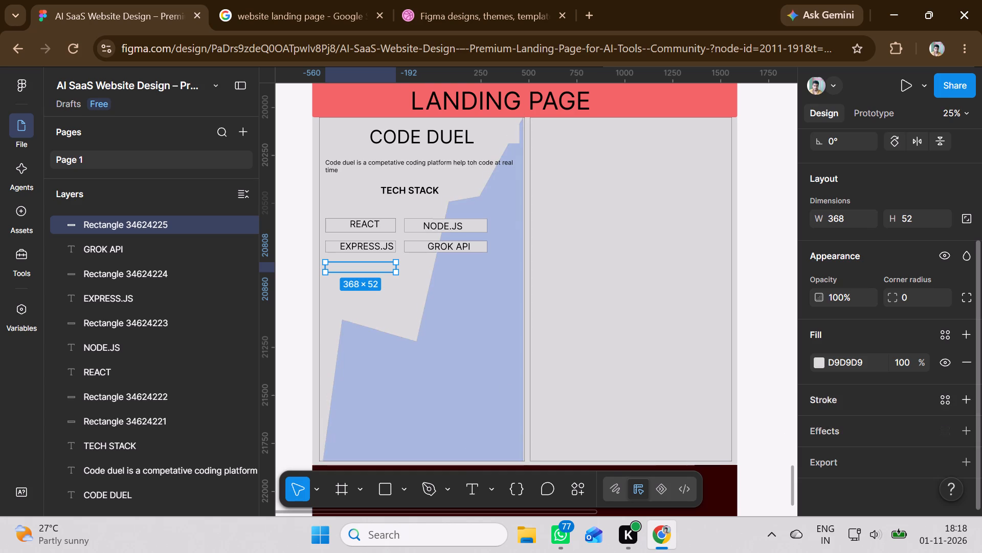
left_click(843, 397)
left_click(635, 339)
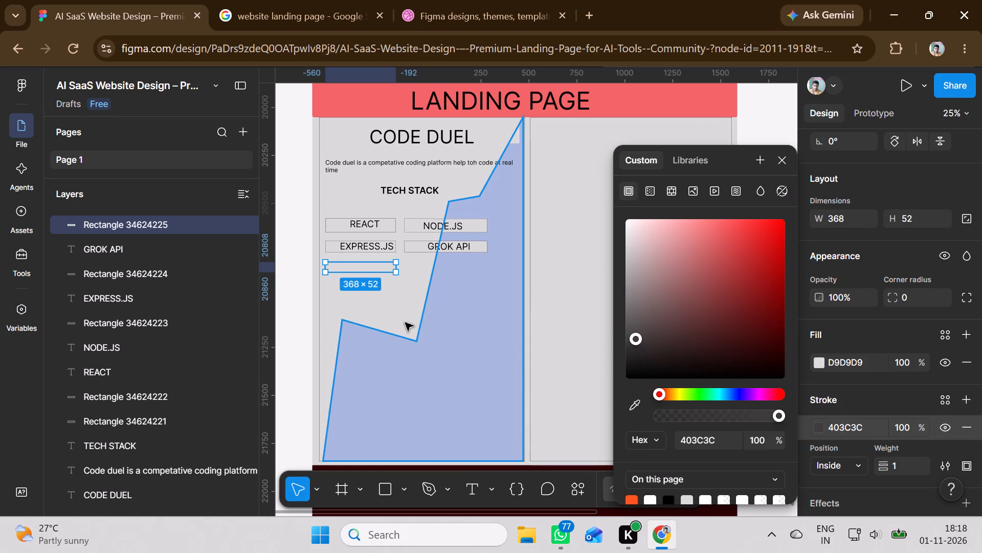
left_click(398, 312)
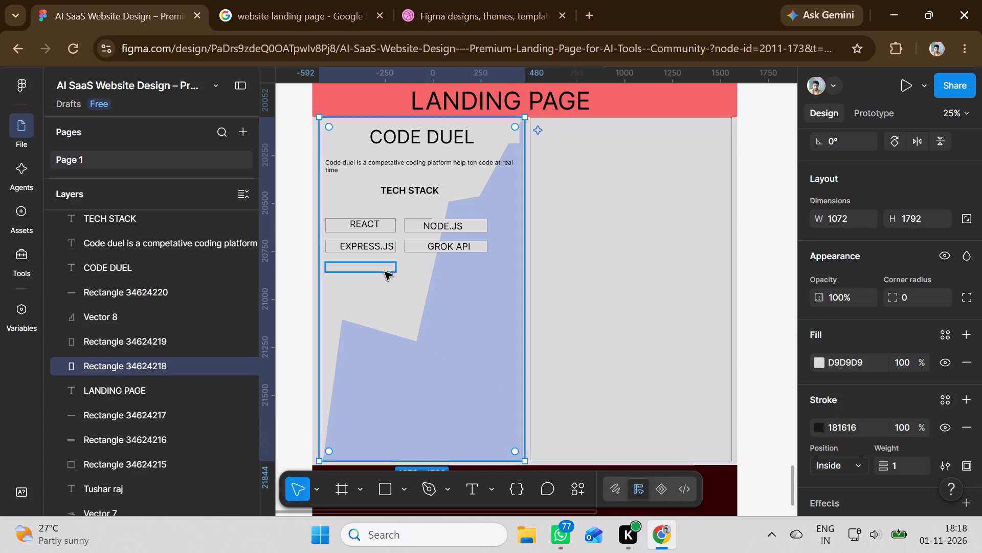
Add a text box about 308 × 52 inside the fifth small rectangle, reading PISTON API.
left_click(385, 271)
left_click(396, 276)
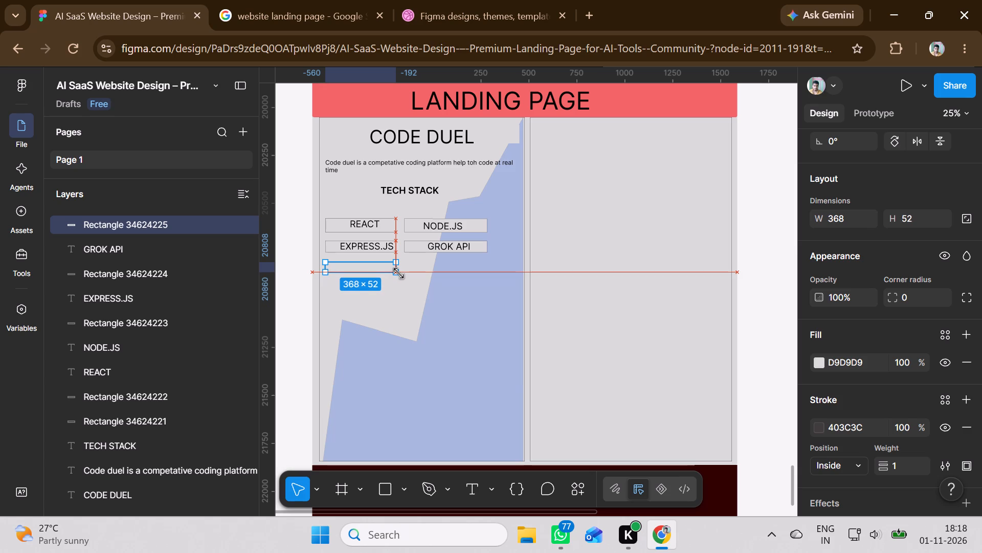
left_click(405, 301)
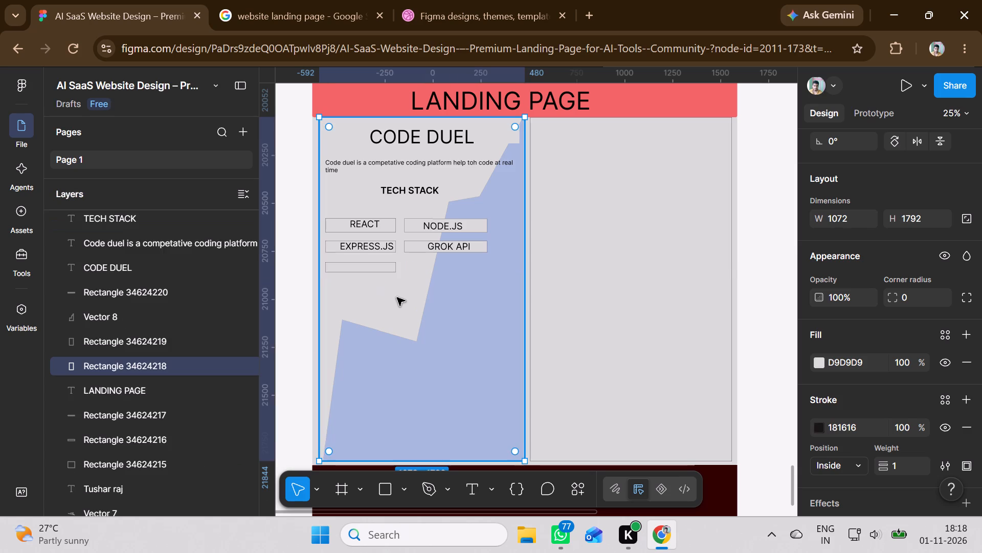
left_click(369, 264)
left_click(472, 493)
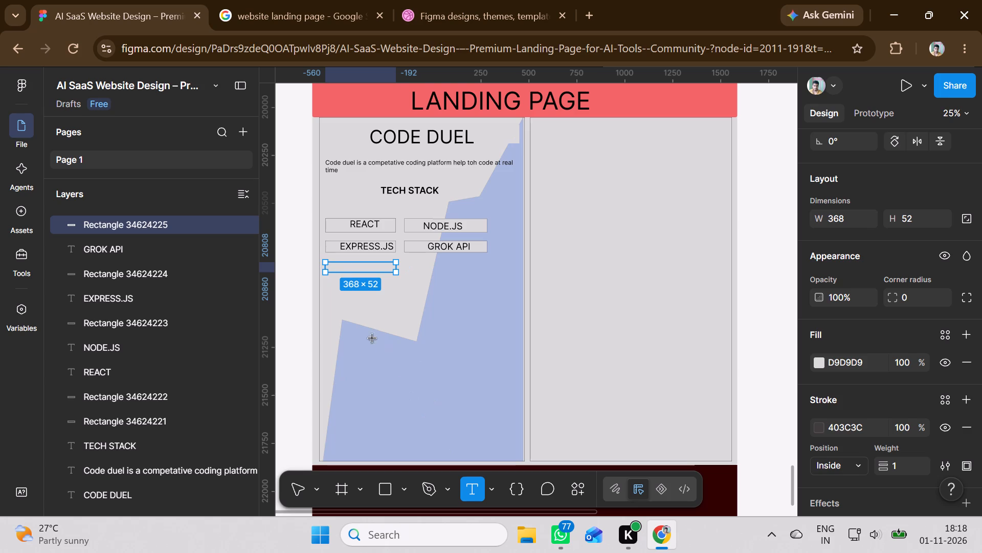
left_click_drag(333, 264, 392, 273)
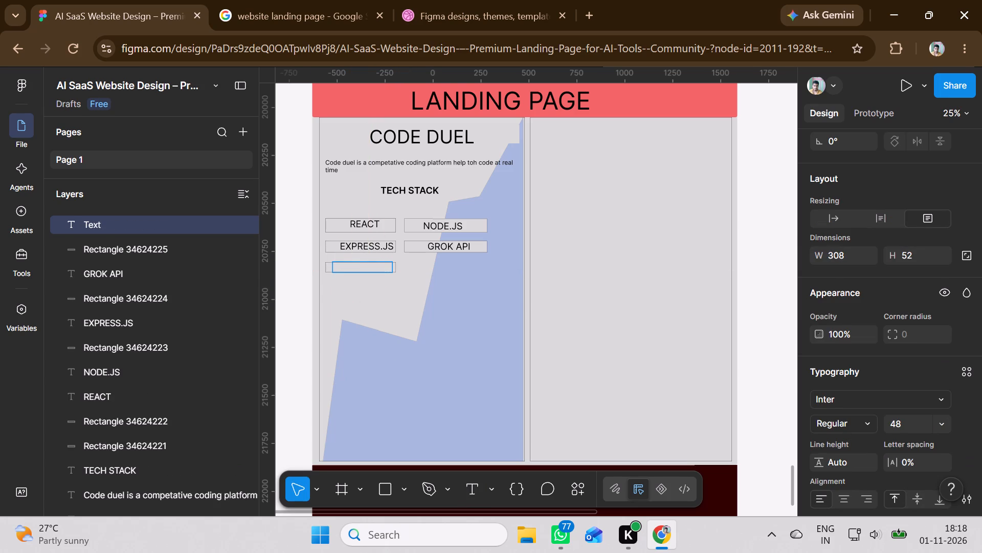
type("Pi")
key("BackSpace")
type("STI")
key("shift+BackSpace")
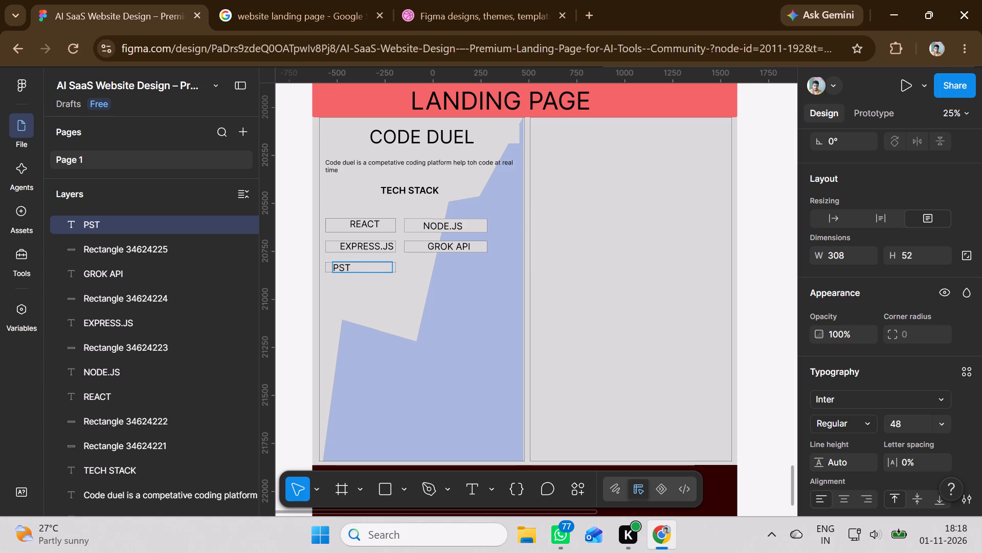
key("shift+BackSpace")
key("shift+BackSpace")
type("ISTON API")
left_click(393, 288)
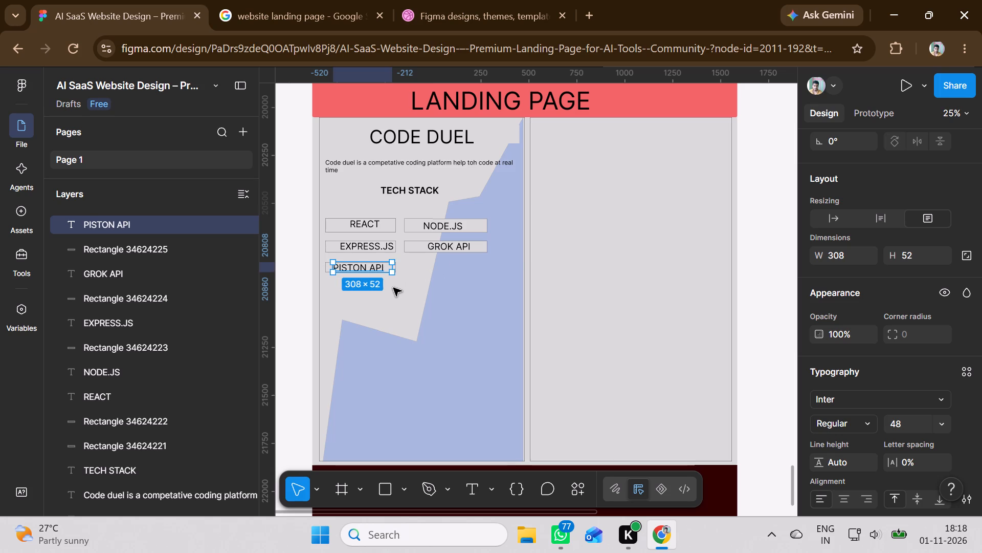
left_click(385, 289)
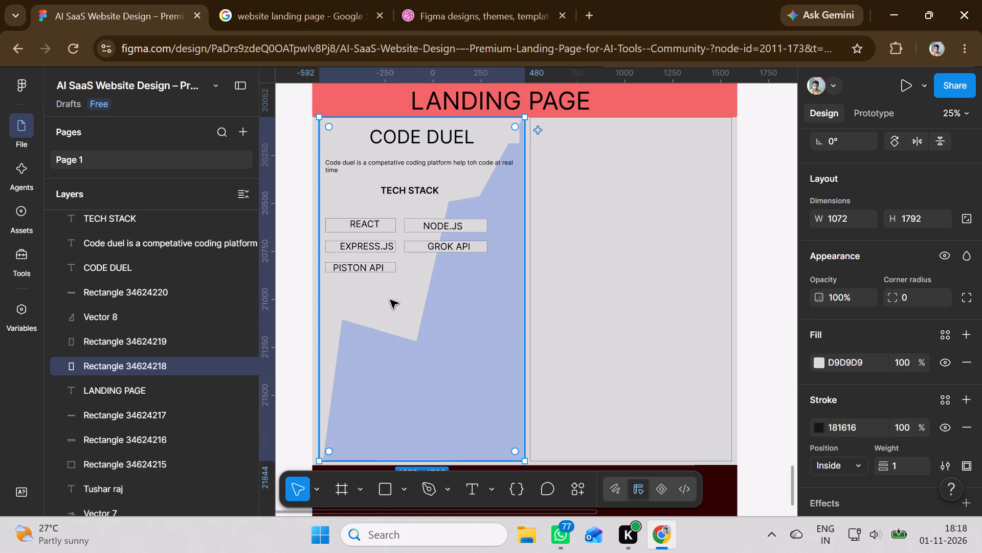
Draw a sixth small rectangle about 432 × 46 below the GROK API box, level with the PISTON API box.
left_click(385, 490)
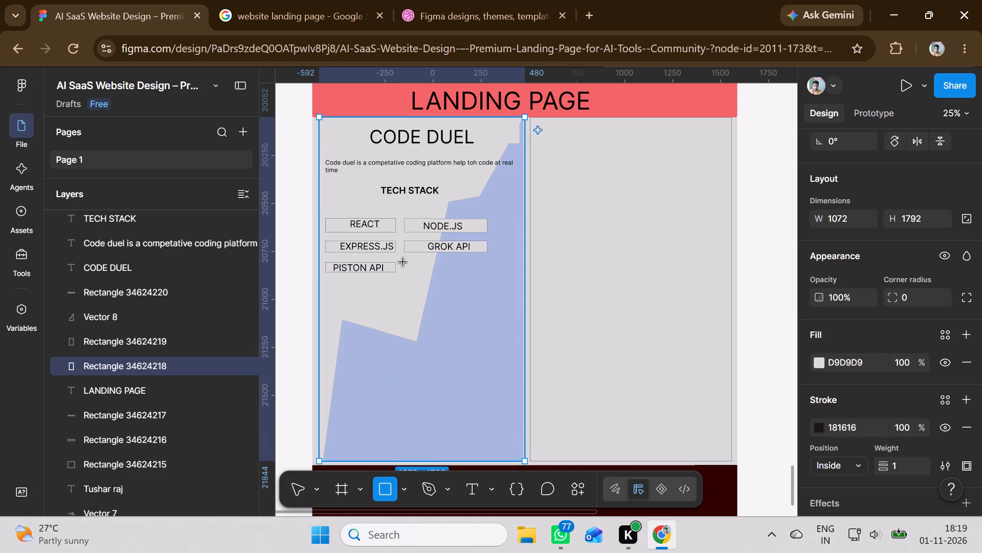
left_click_drag(405, 263, 406, 263)
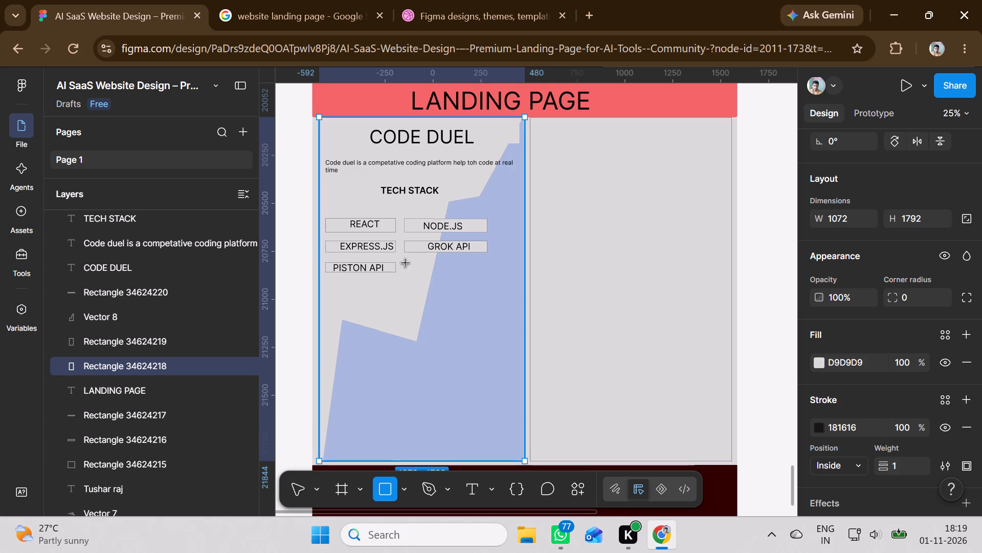
left_click_drag(406, 263, 487, 271)
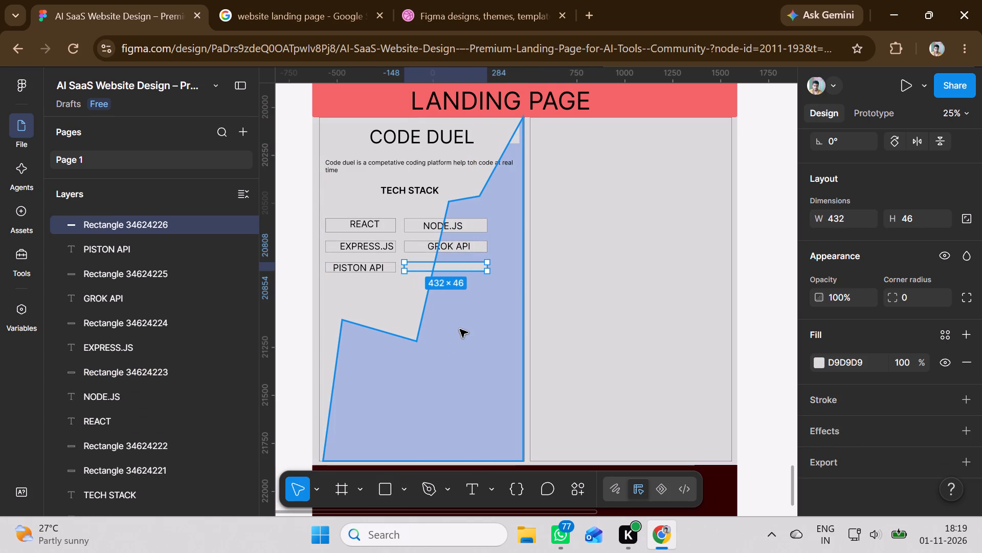
Add a text box about 376 × 52 over the sixth small rectangle, reading OAuth.
left_click(477, 481)
left_click_drag(411, 262, 412, 262)
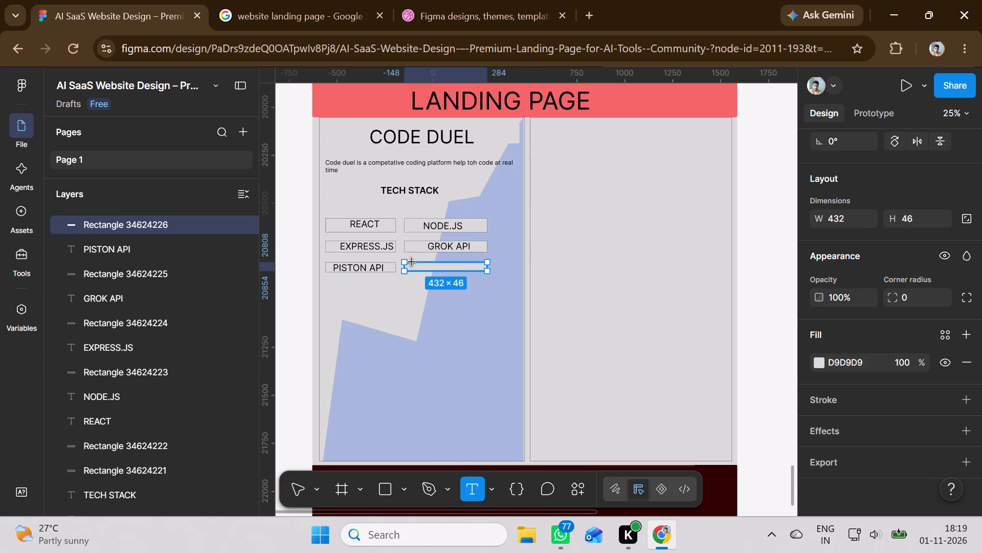
left_click_drag(412, 262, 479, 273)
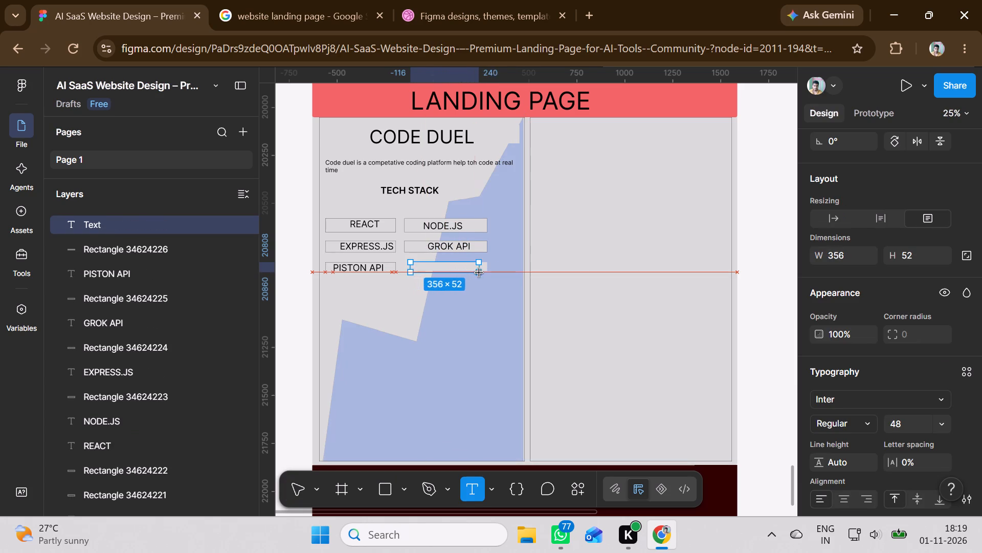
left_click_drag(479, 273, 483, 273)
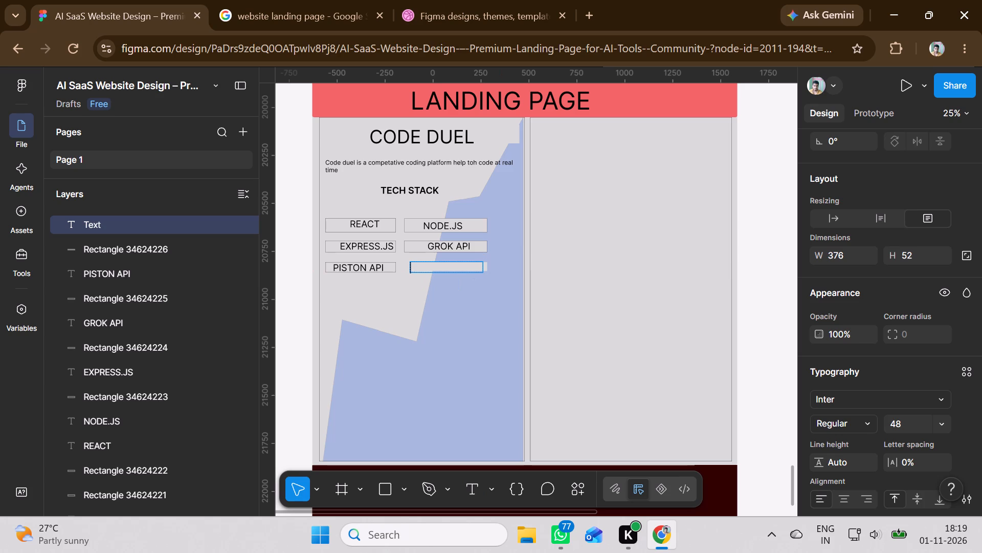
key("shift+o")
type("Auth")
left_click(435, 267)
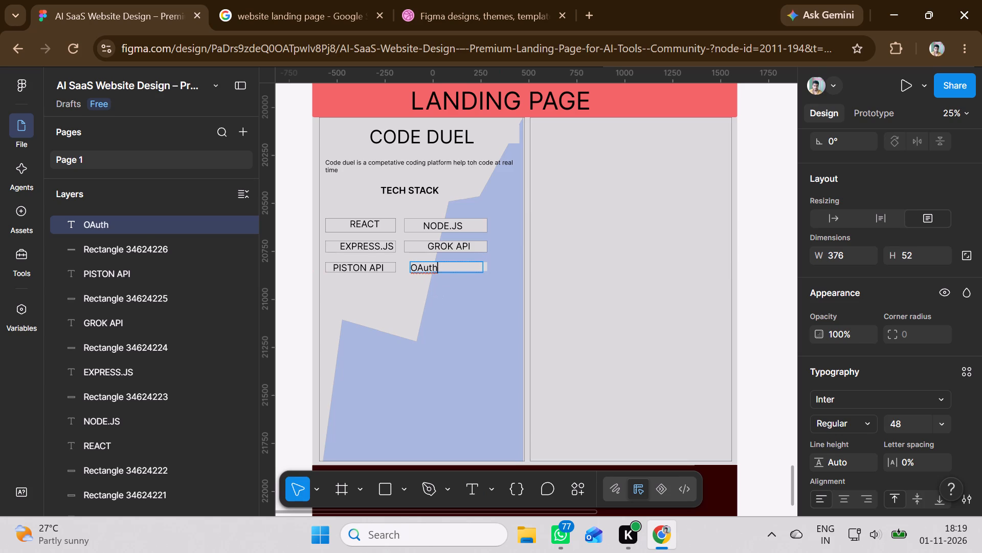
left_click(405, 295)
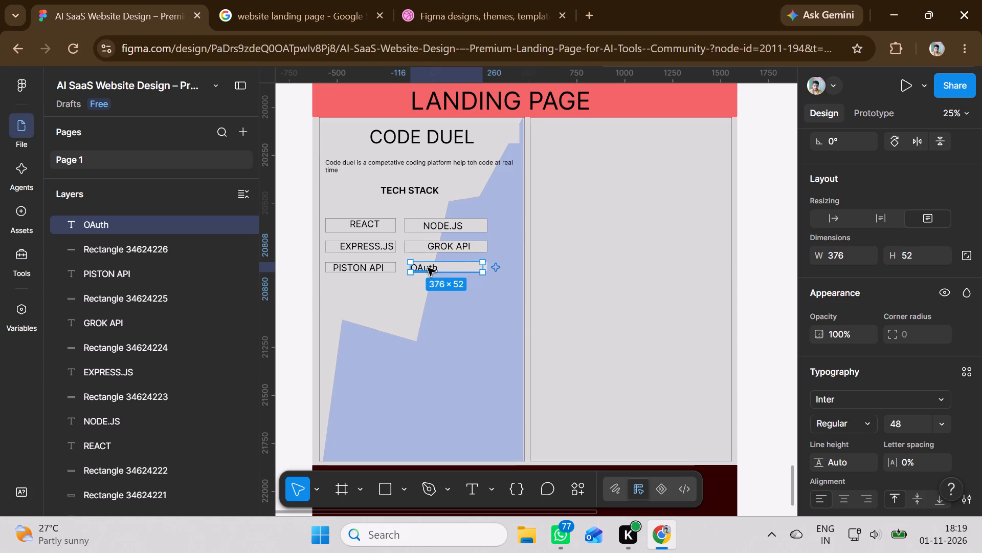
Move the OAuth text right, closer to the middle of the sixth small rectangle.
left_click_drag(428, 266, 445, 267)
Delete the LANDING PAGE heading from the red banner above the two columns.
scroll(403, 350, "down", 1)
scroll(403, 350, "up", 5)
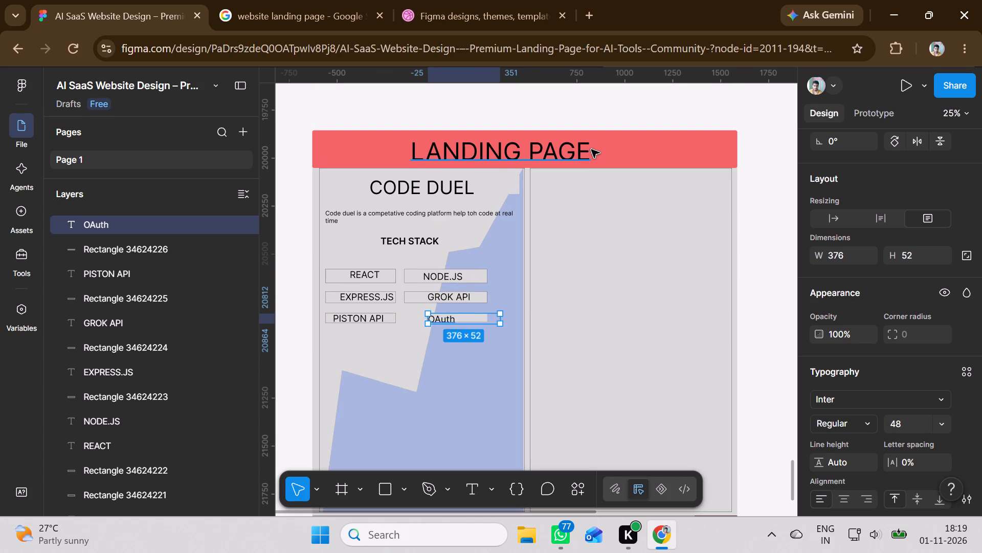
left_click(591, 149)
double_click(597, 150)
left_click(597, 150)
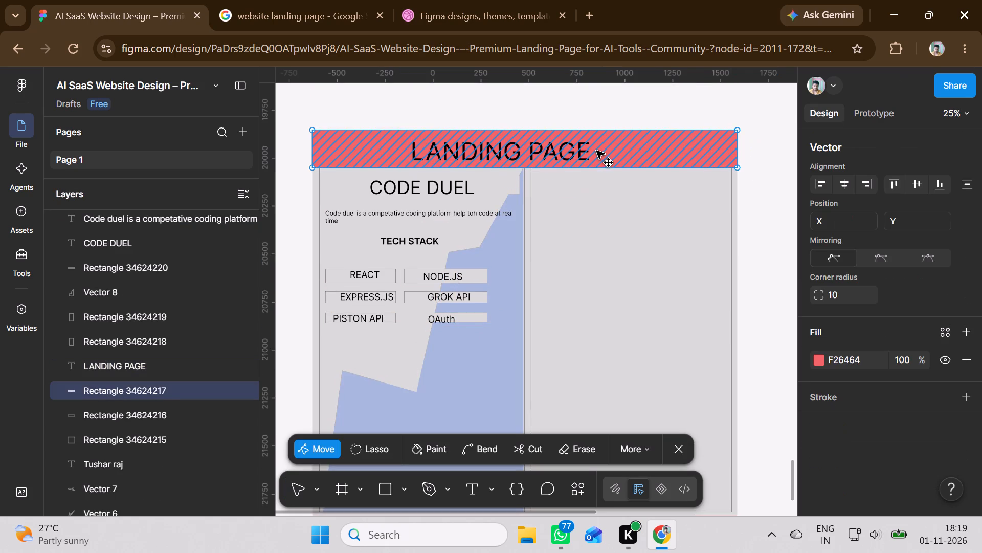
double_click(590, 153)
left_click(588, 151)
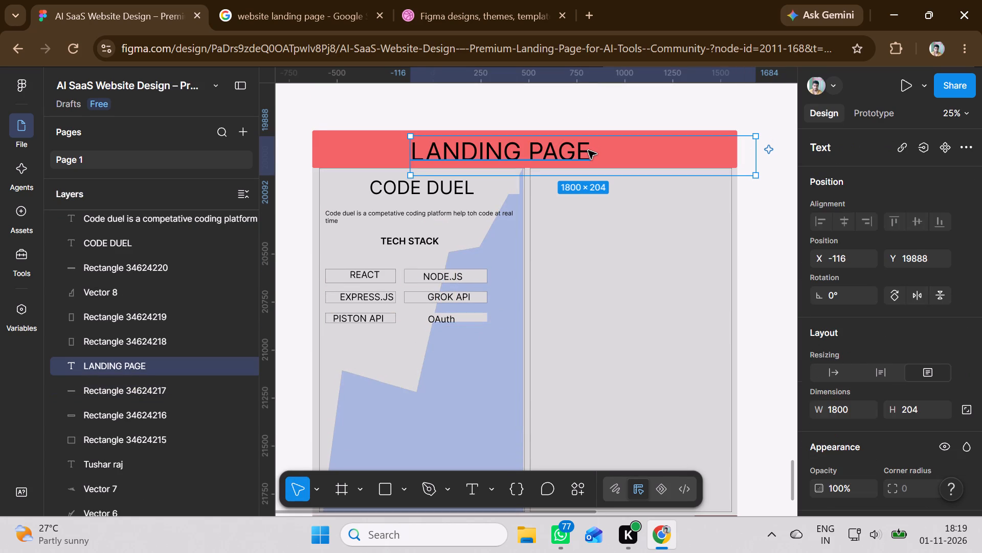
key("BackSpace")
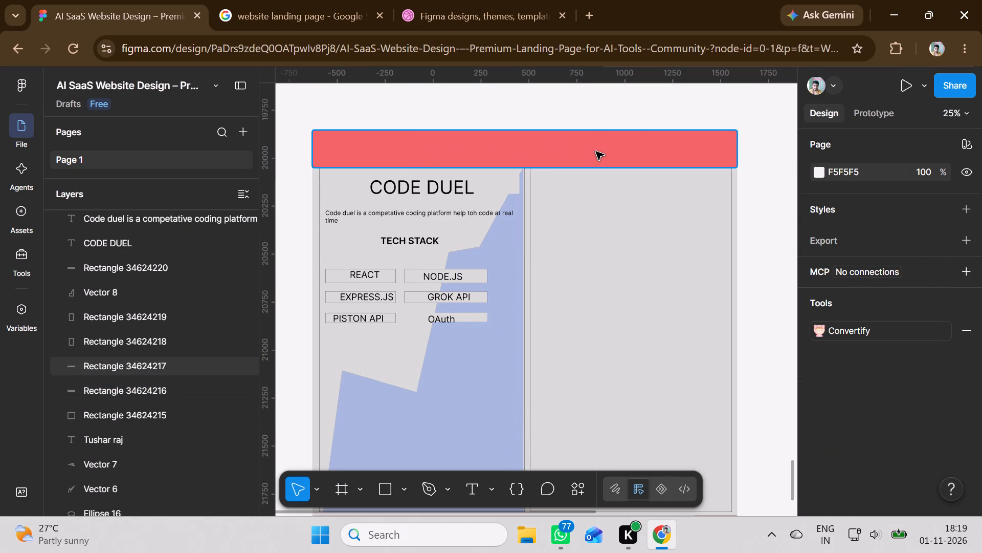
Add a text box about 1120 × 144 in the red banner, reading RESUME.
left_click(473, 488)
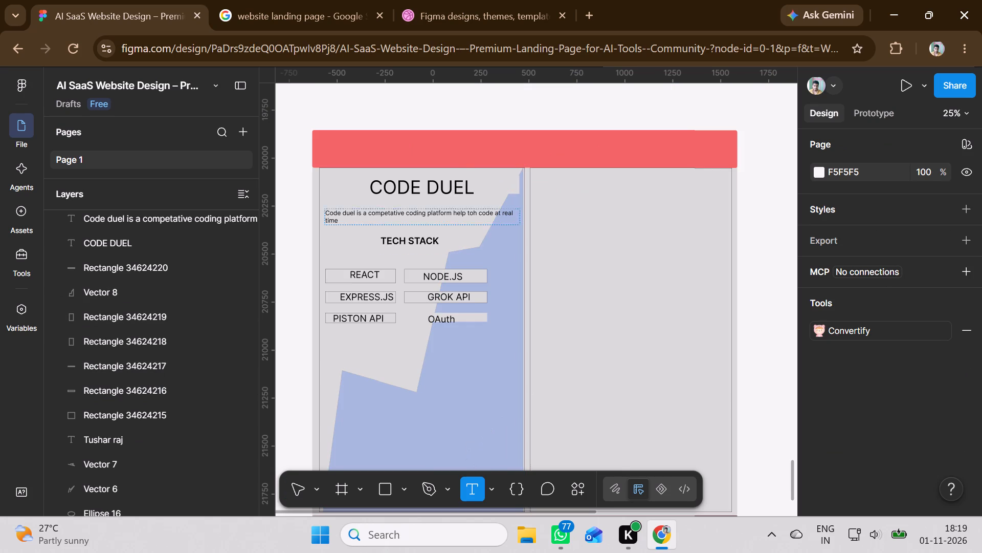
left_click_drag(413, 136, 545, 152)
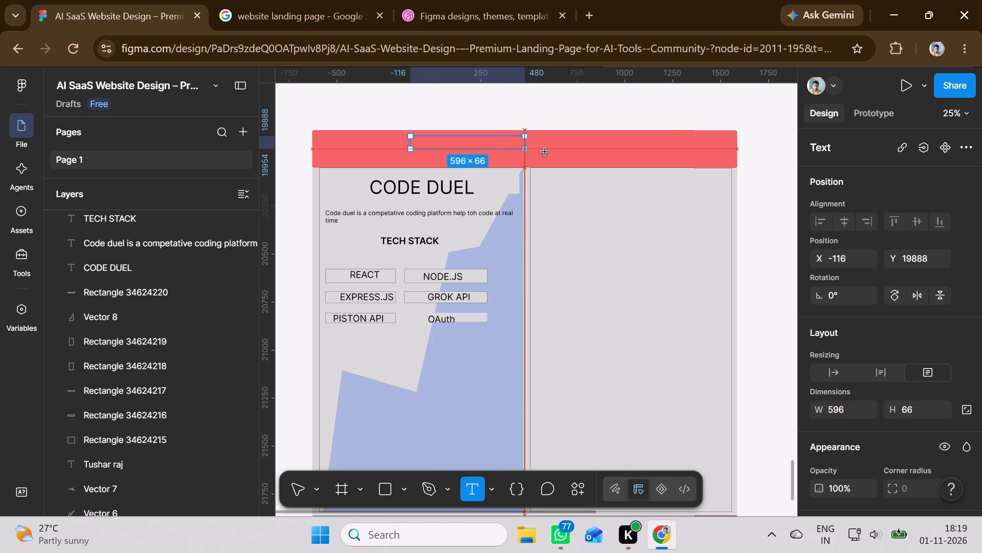
left_click_drag(545, 152, 625, 163)
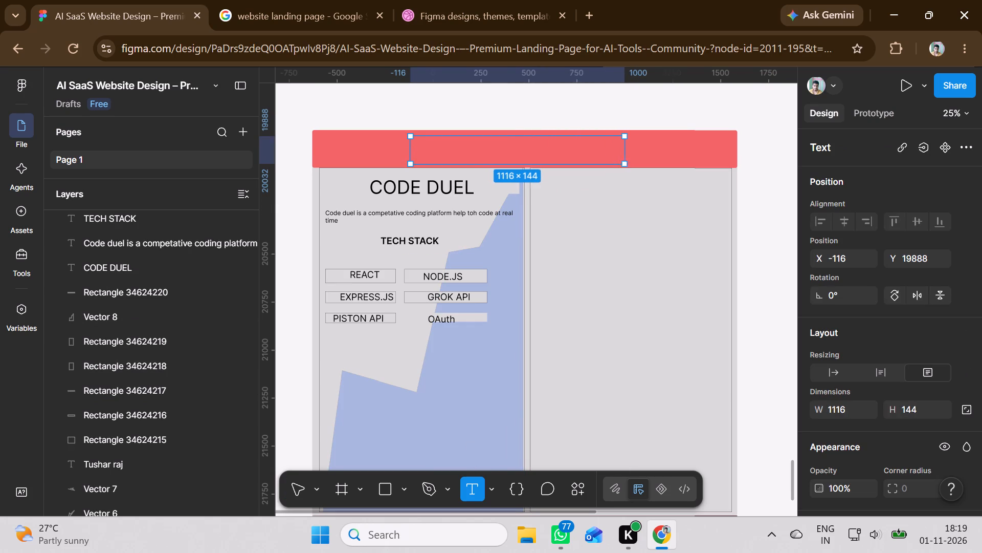
type("RESUME")
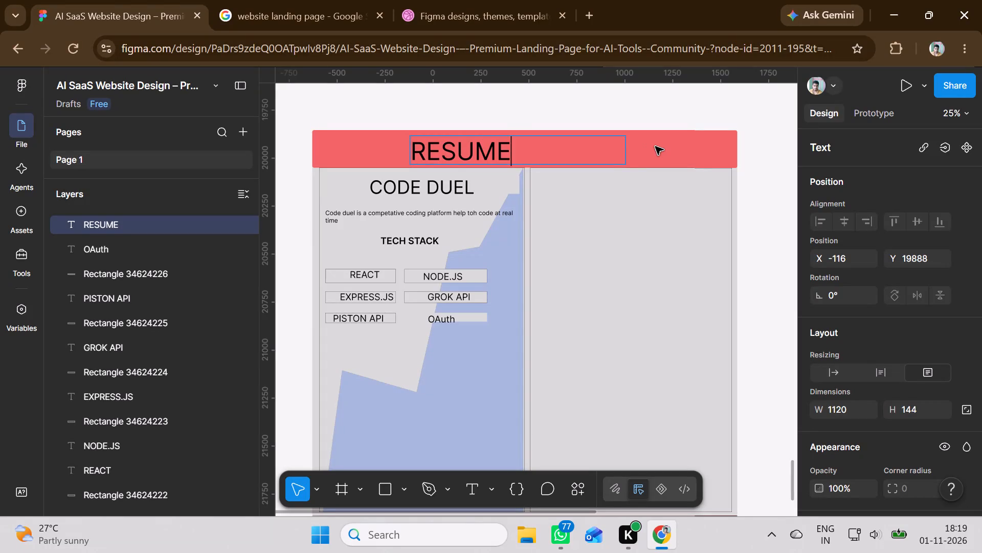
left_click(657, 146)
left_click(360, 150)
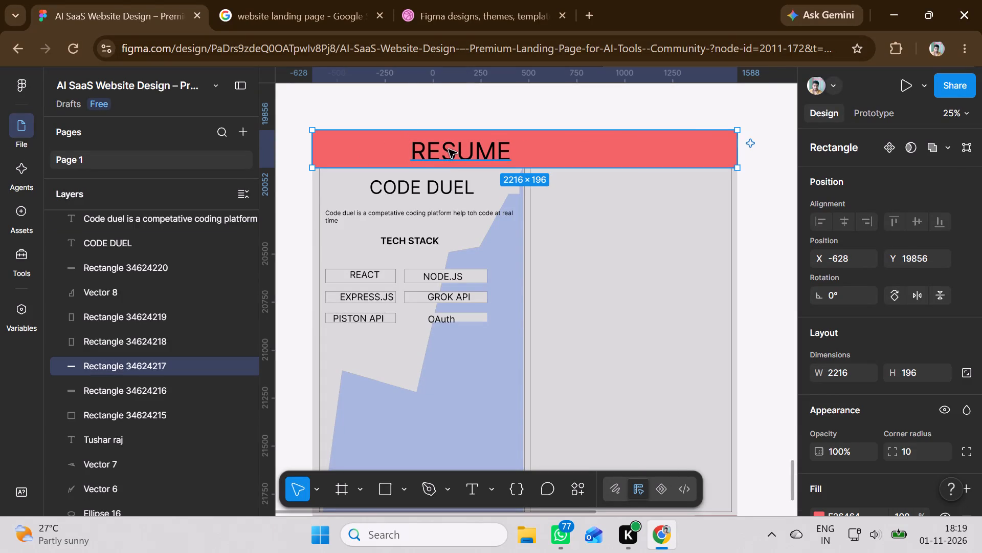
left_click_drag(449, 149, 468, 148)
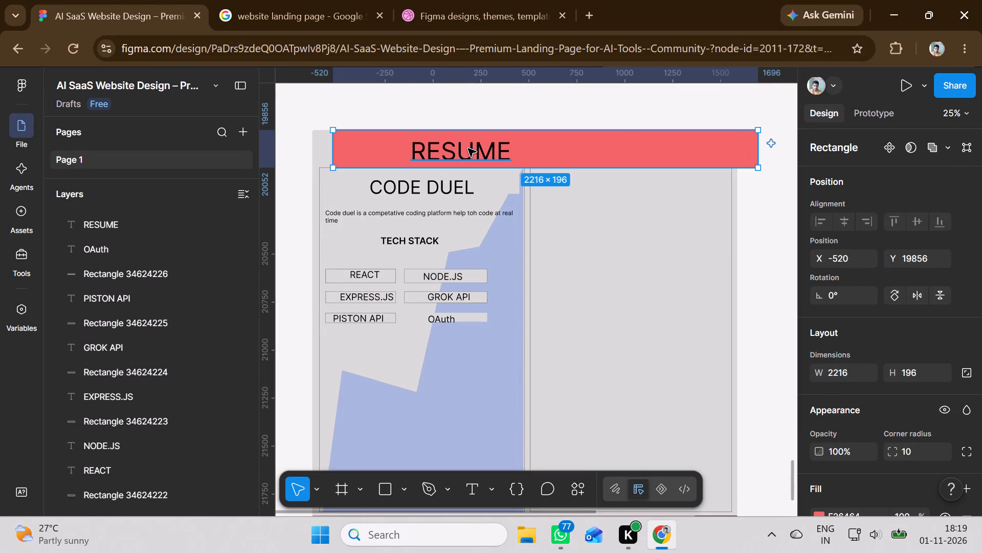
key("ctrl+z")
Move the RESUME heading right and slightly up so its lettering sits near the middle of the red banner.
left_click(469, 155)
left_click_drag(468, 144, 489, 144)
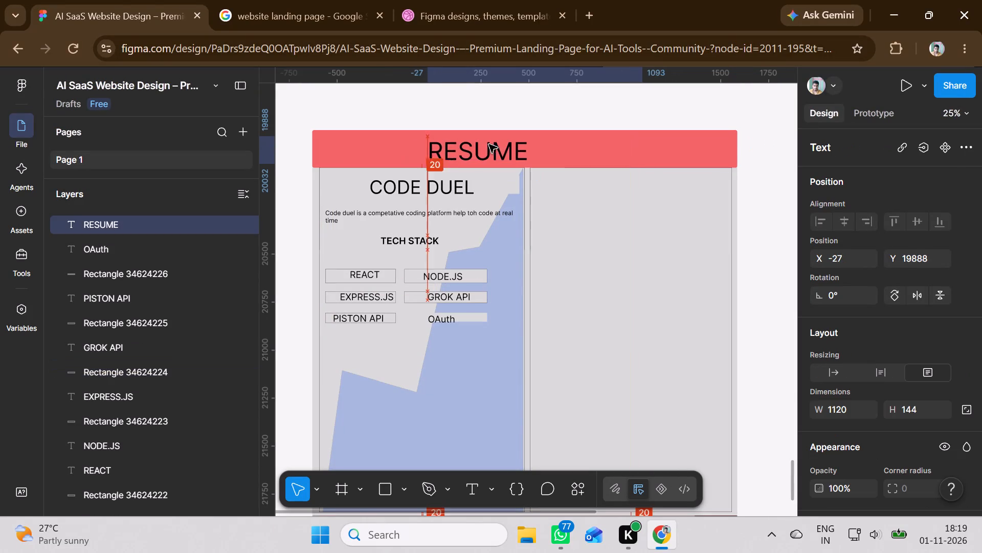
left_click_drag(489, 144, 523, 140)
left_click(681, 302)
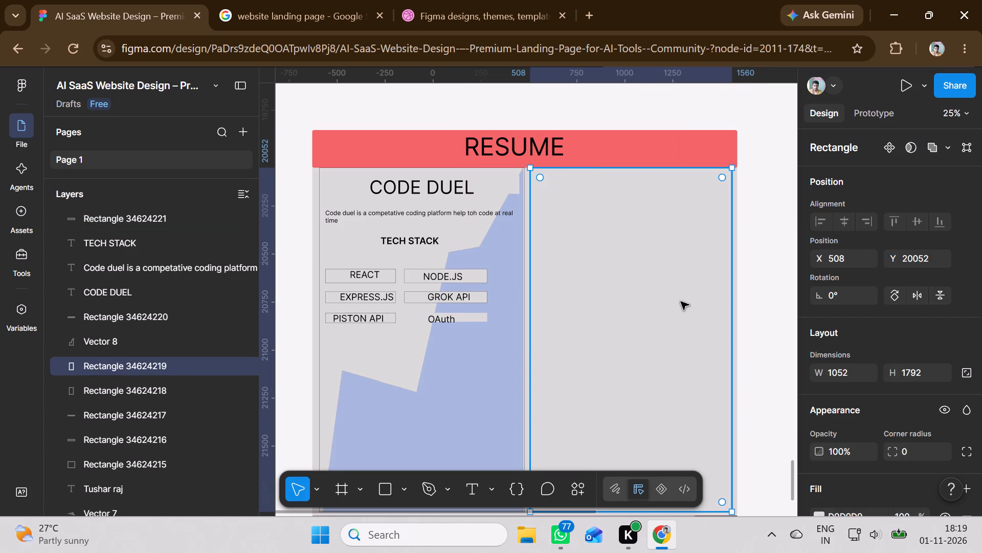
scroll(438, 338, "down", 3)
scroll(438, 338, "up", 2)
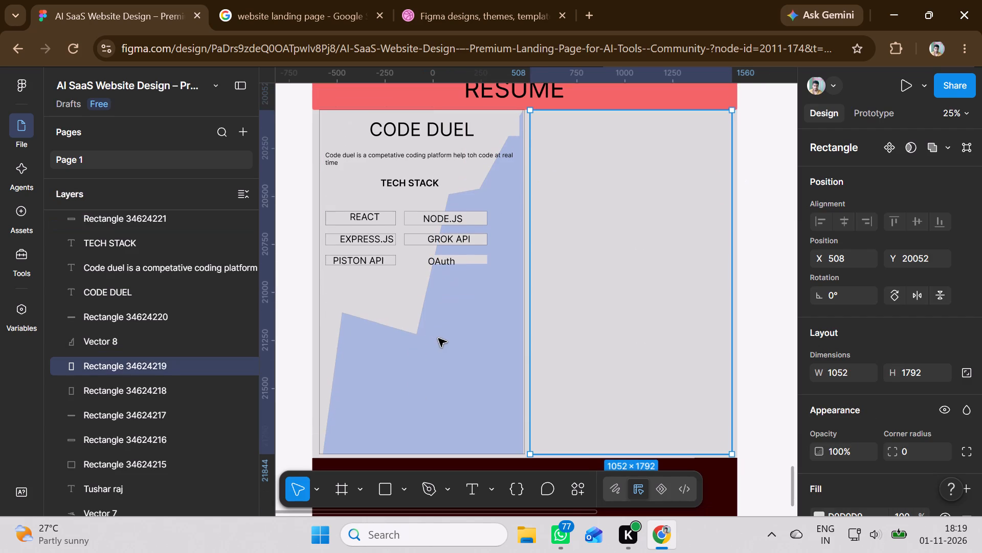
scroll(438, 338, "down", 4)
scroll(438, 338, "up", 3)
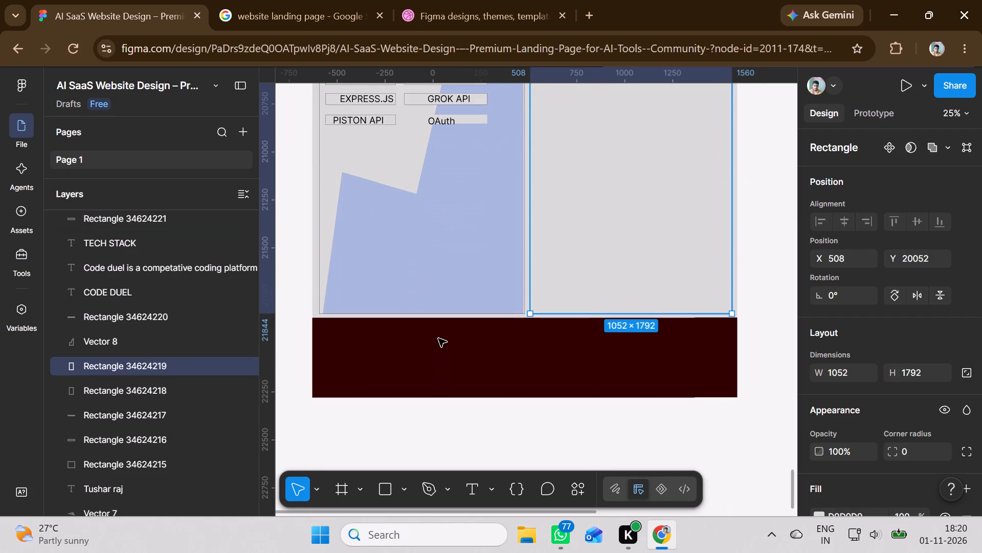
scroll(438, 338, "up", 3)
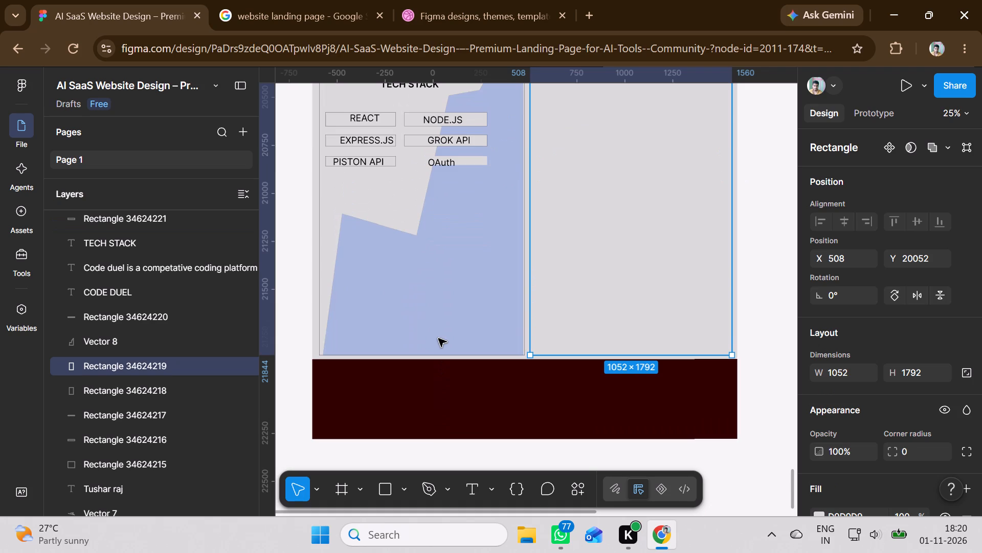